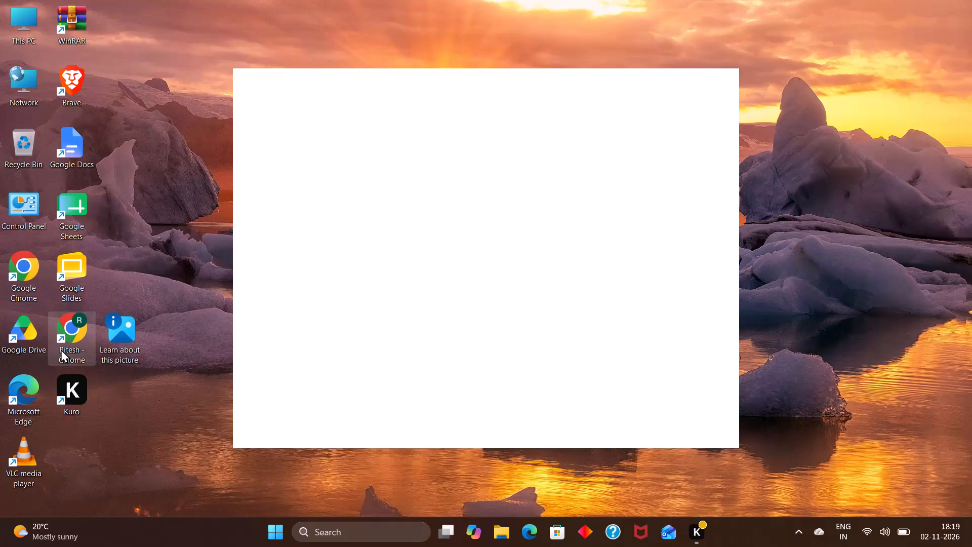
Launch the Chrome profile from the desktop, search Google for "tradingview" and open the TradingView site.
double_click(61, 349)
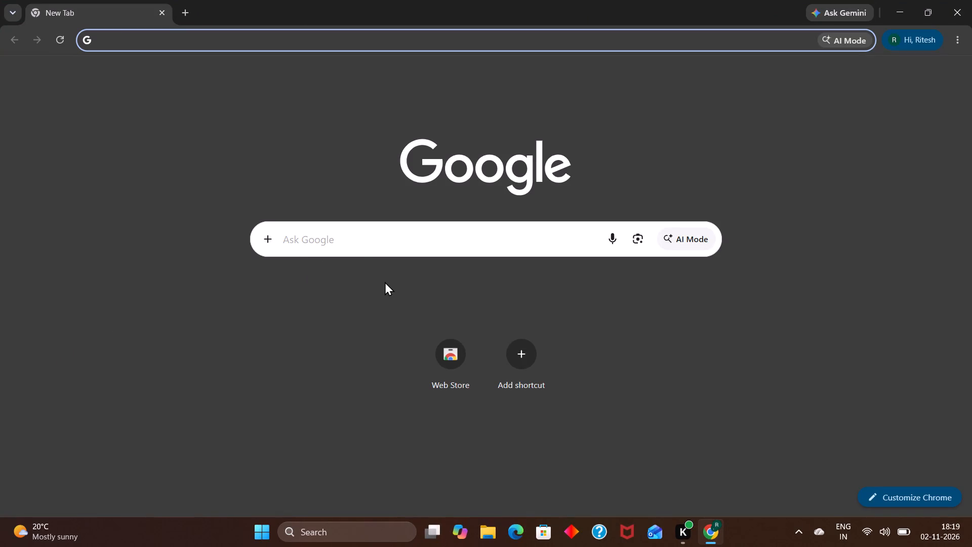
left_click(357, 249)
left_click(316, 268)
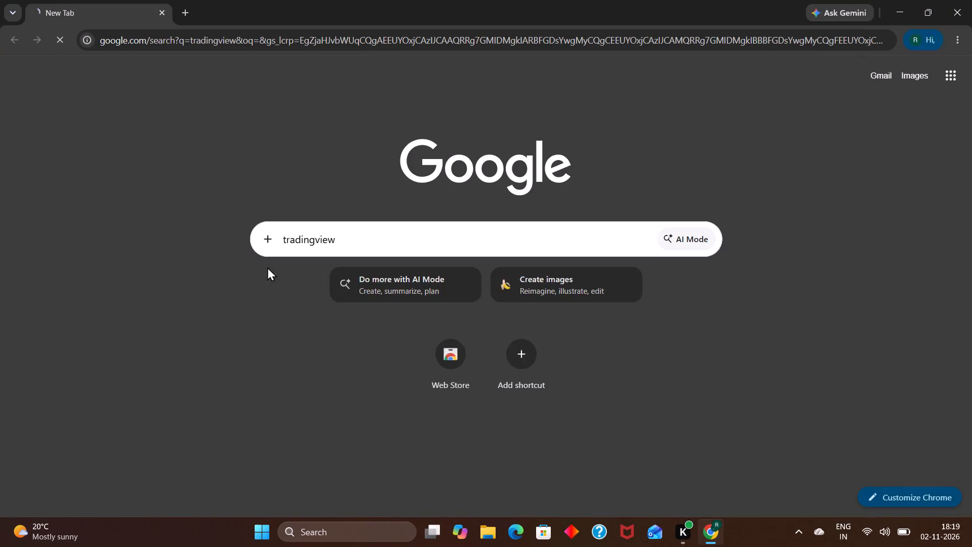
left_click(171, 189)
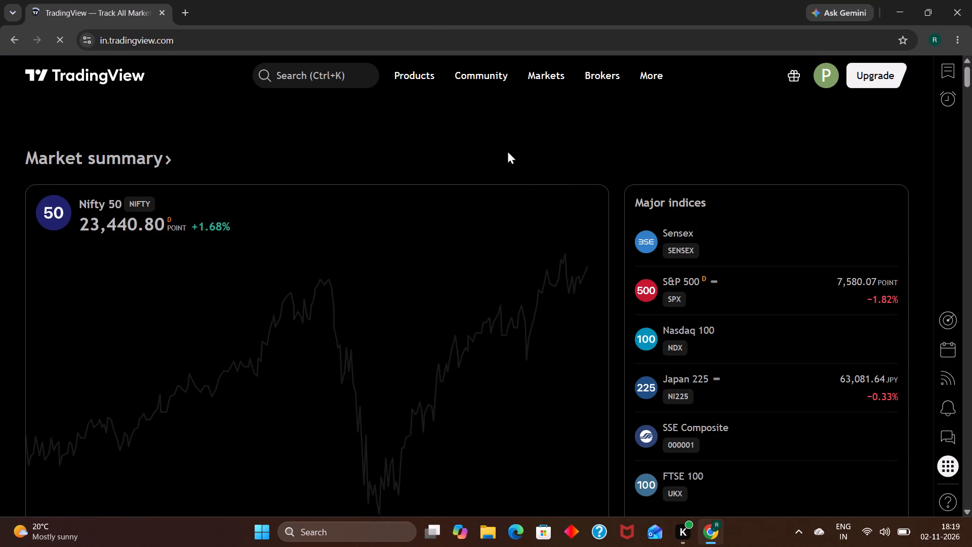
Open BTCUSD from the TradingView watchlist, close the watchlist and bring up Bitcoin's full chart.
left_click(943, 73)
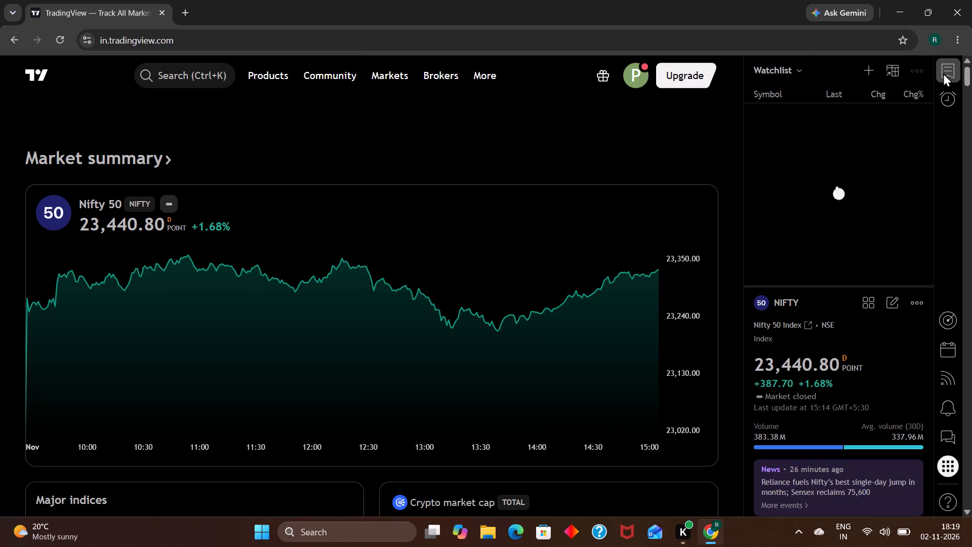
left_click(943, 73)
left_click(943, 73)
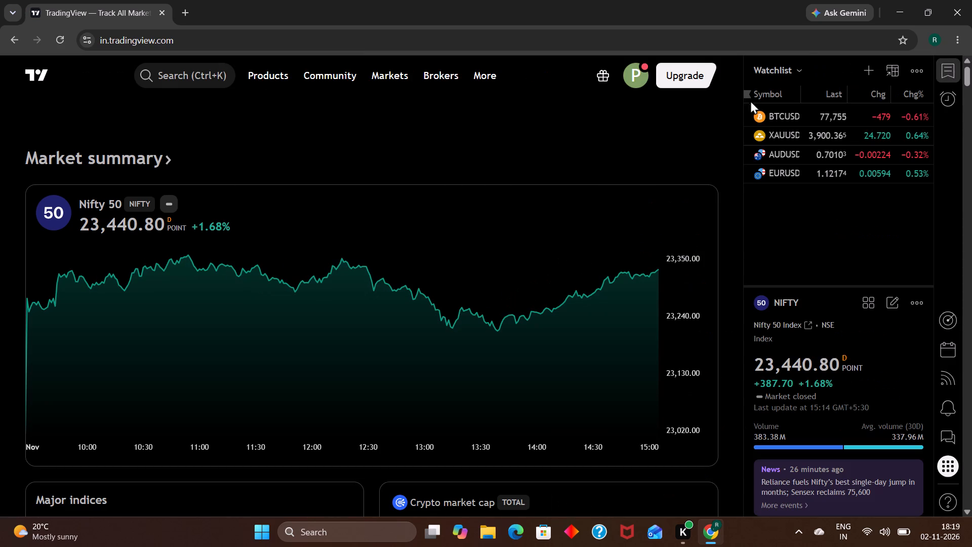
left_click(797, 114)
left_click(951, 73)
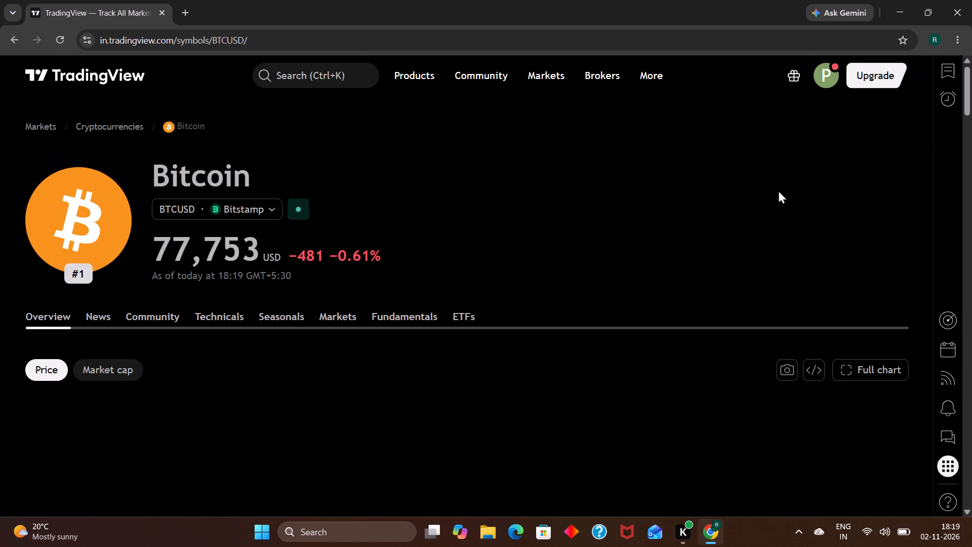
left_click(855, 363)
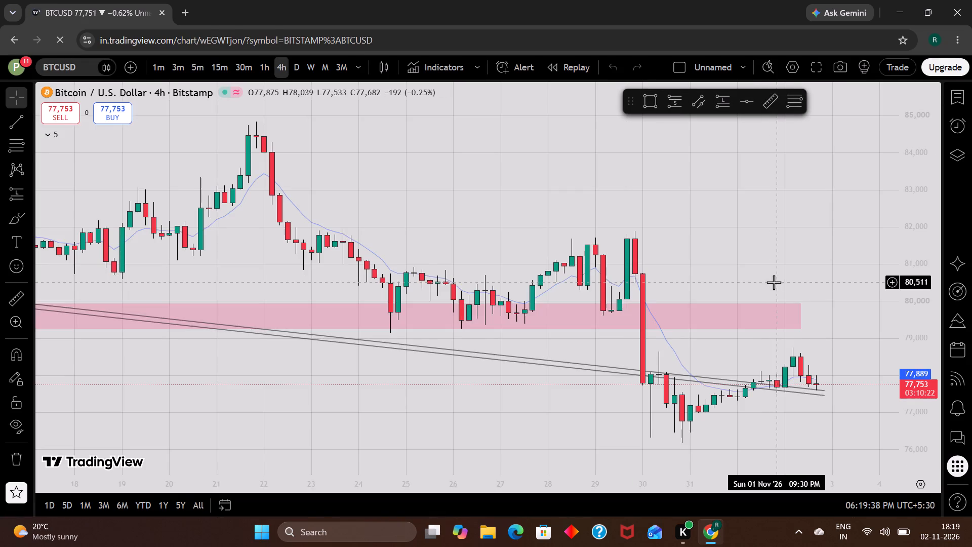
Hide the EMA 9 and EMA 15 indicators on the 4h BTCUSD chart and collapse the indicator legend.
left_click_drag(774, 282, 581, 159)
scroll(923, 329, "up", 8)
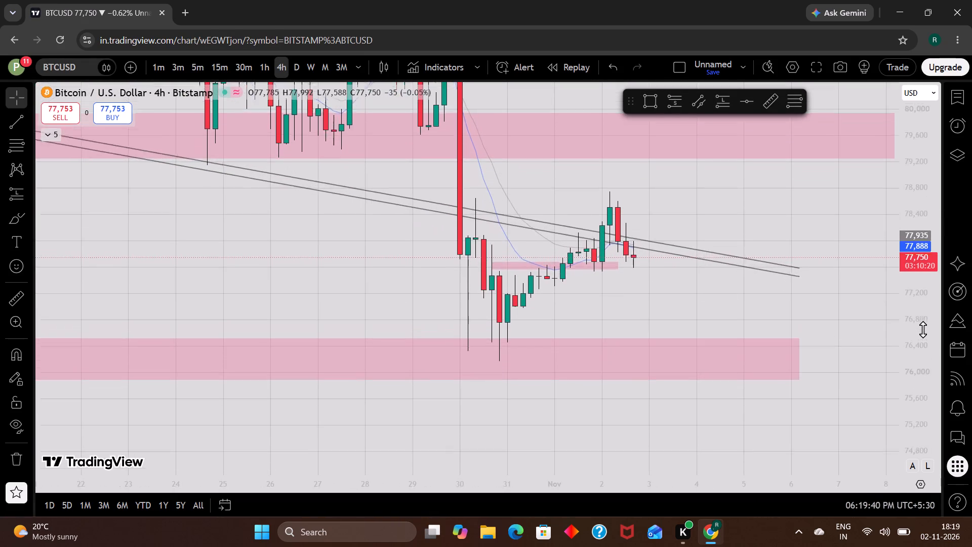
left_click_drag(303, 193, 364, 322)
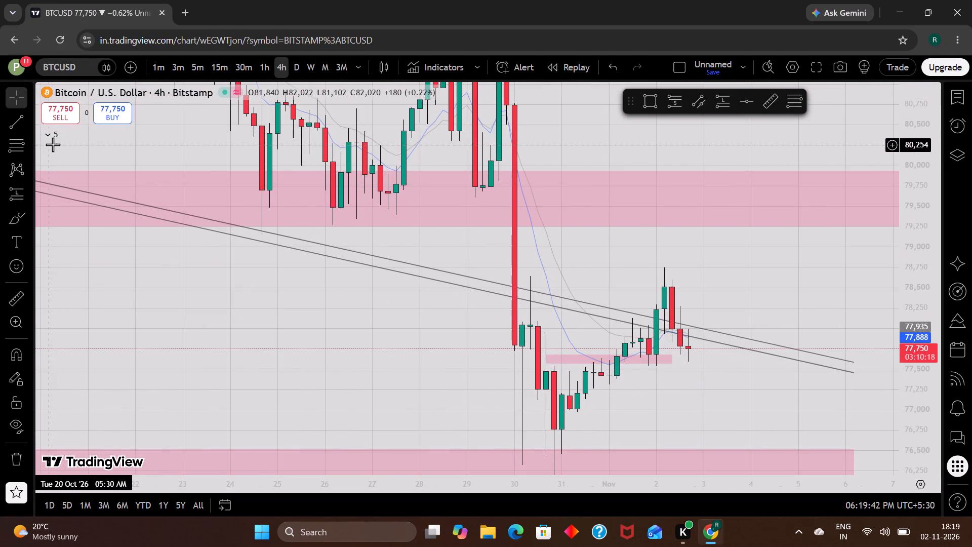
left_click_drag(53, 144, 47, 134)
left_click(47, 134)
left_click(93, 135)
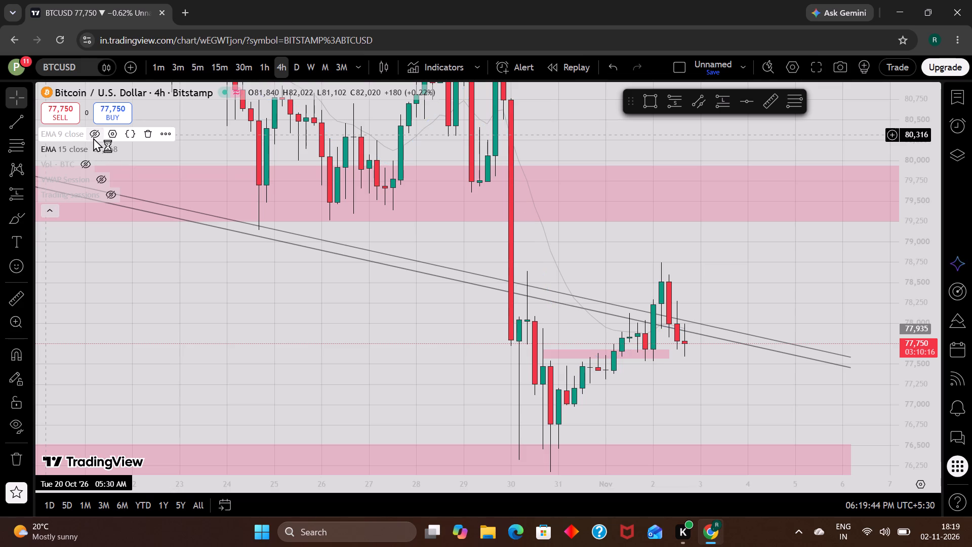
left_click(93, 148)
left_click(52, 212)
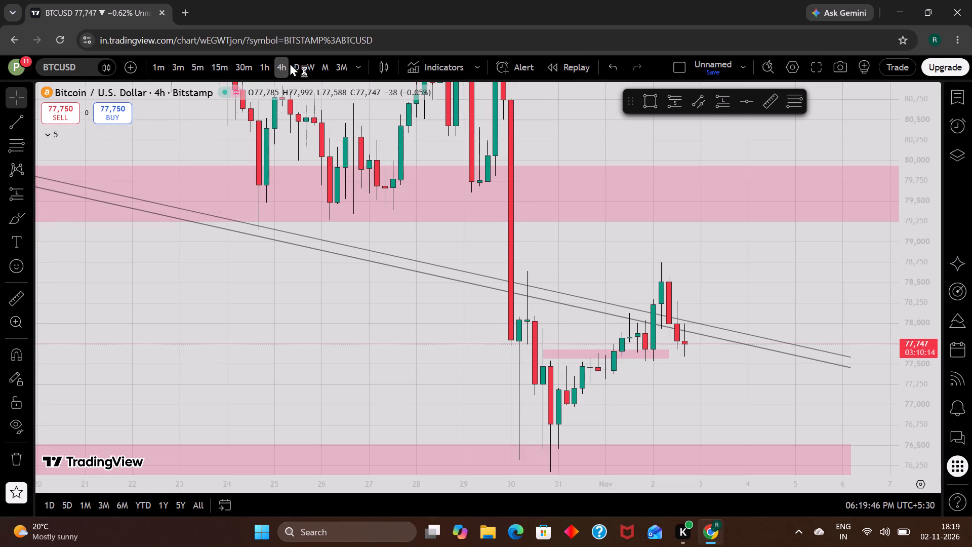
Switch the BTCUSD chart to the daily (D) timeframe.
left_click(294, 64)
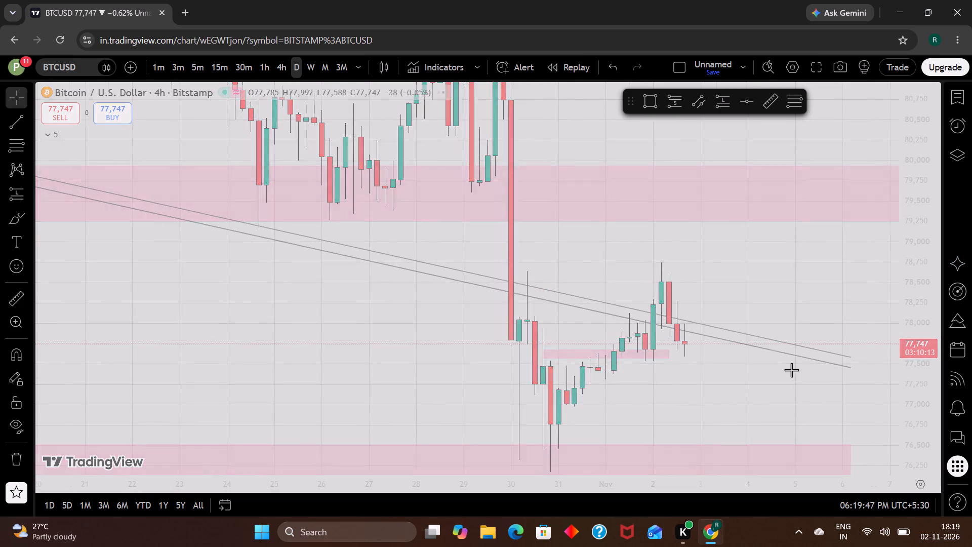
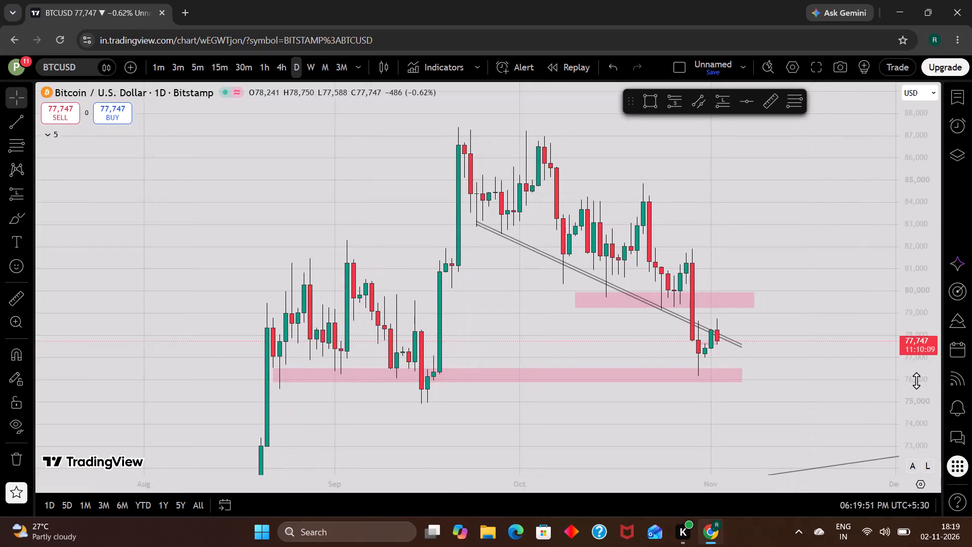
Switch the BTCUSD chart to the monthly (M) timeframe and examine price action inside the long-term rising channel.
scroll(915, 379, "down", 7)
scroll(815, 349, "down", 4)
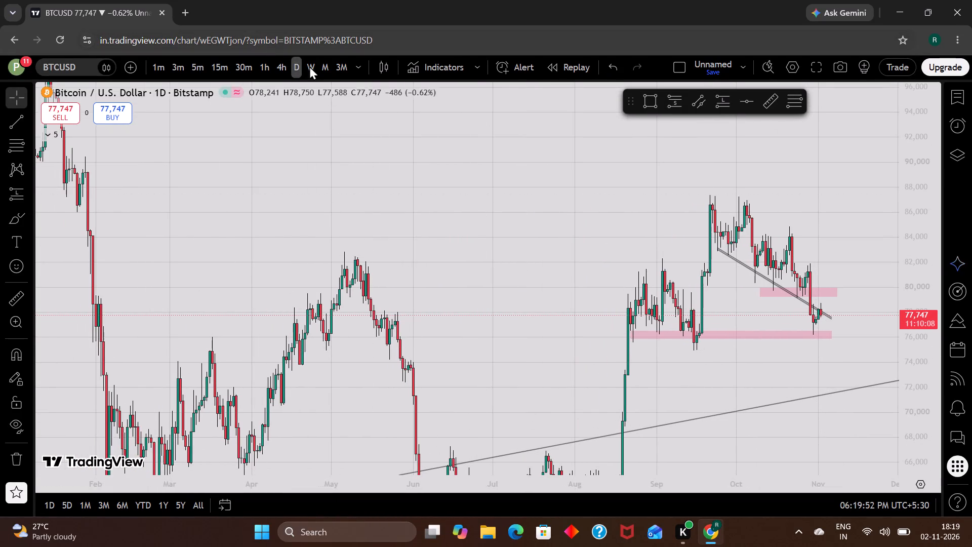
left_click(326, 68)
scroll(929, 377, "down", 11)
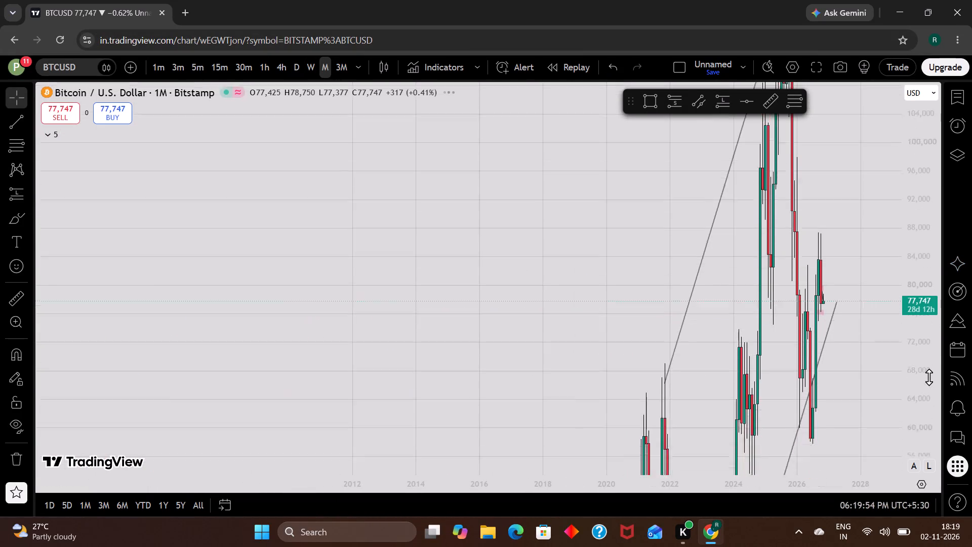
scroll(929, 377, "down", 12)
scroll(770, 361, "up", 1)
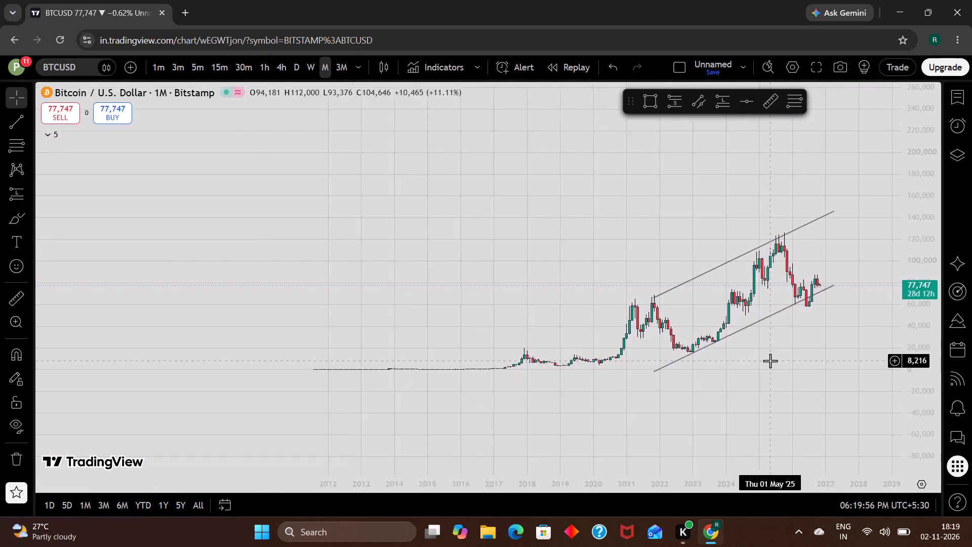
scroll(770, 361, "up", 2)
scroll(919, 355, "up", 7)
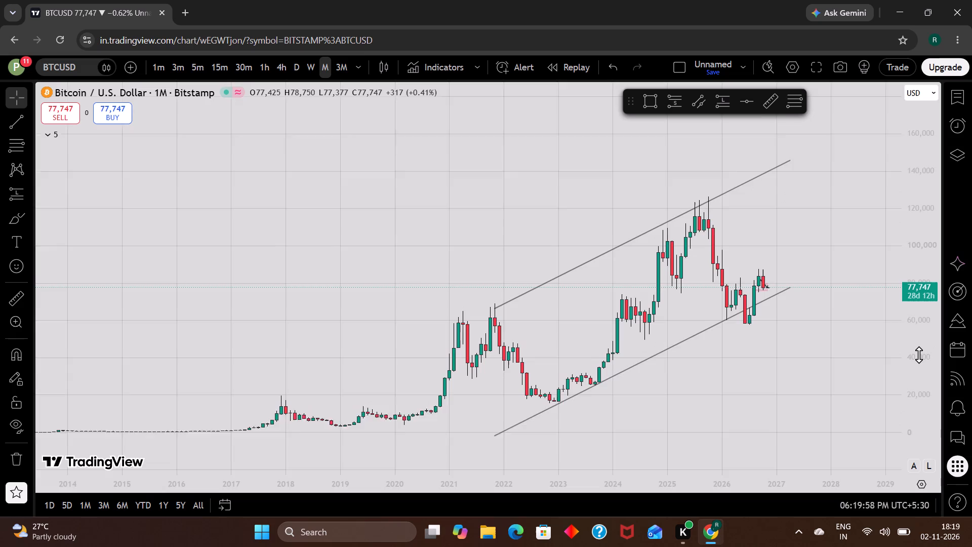
scroll(834, 370, "down", 1)
scroll(834, 370, "up", 1)
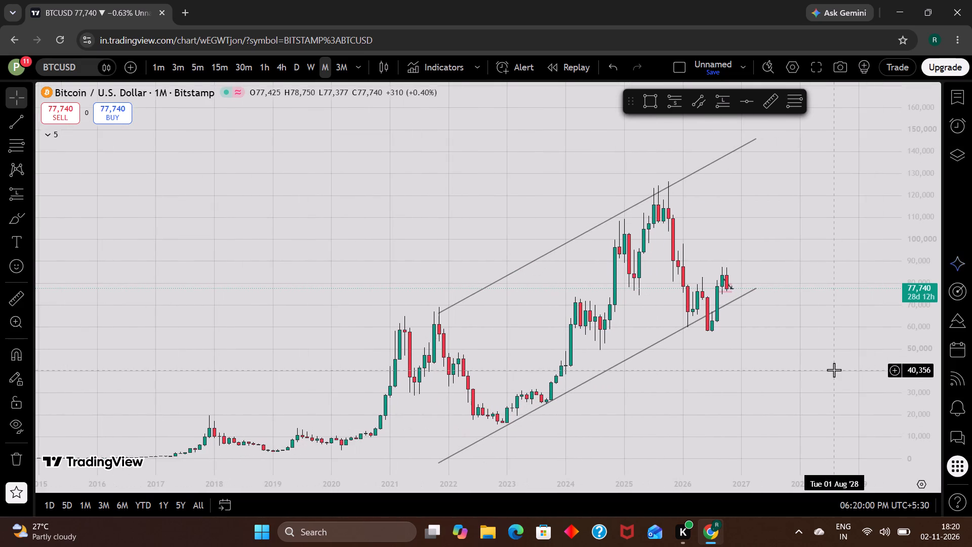
scroll(834, 370, "up", 2)
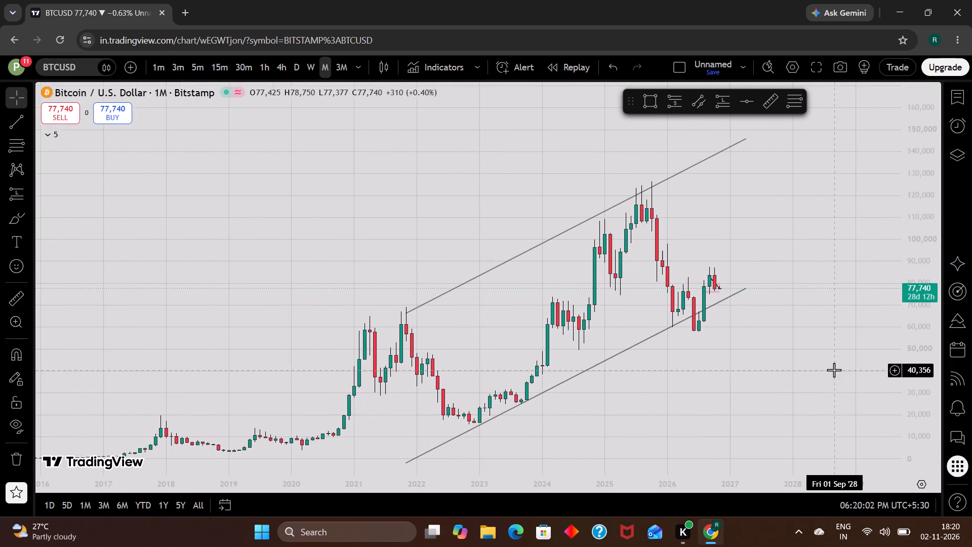
left_click_drag(834, 370, 825, 387)
scroll(825, 387, "up", 1)
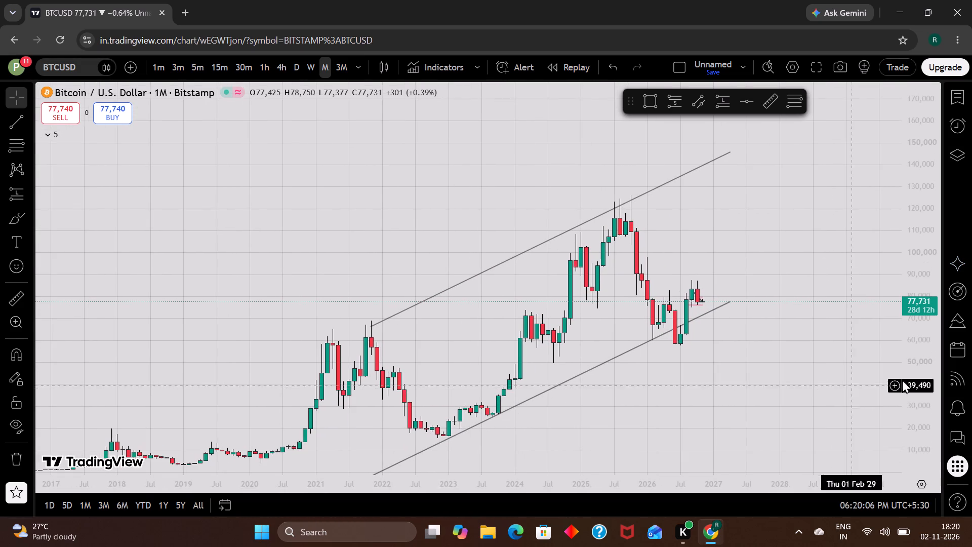
scroll(931, 379, "up", 5)
left_click_drag(843, 389, 836, 368)
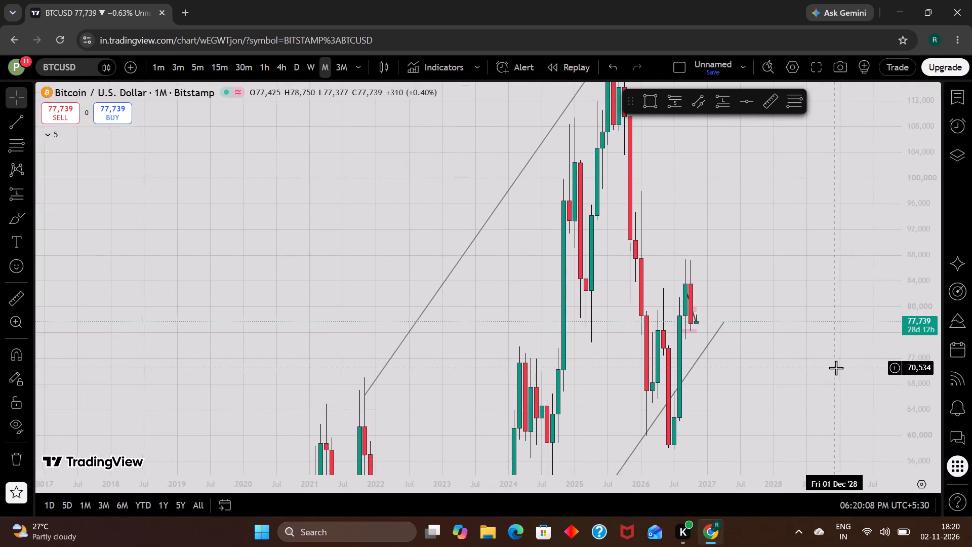
scroll(836, 368, "up", 1)
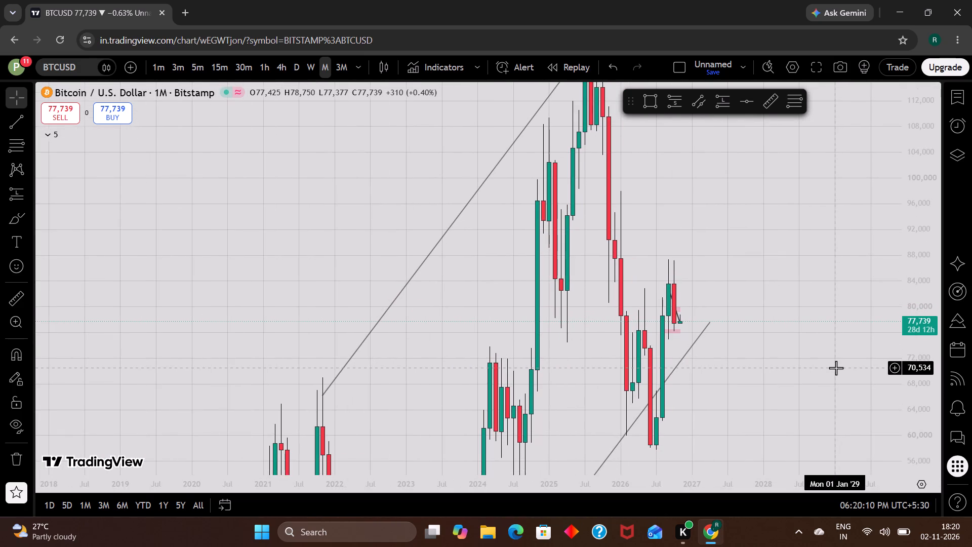
Switch the BTCUSD chart to the weekly (W) timeframe and examine the recent candles around the pink zones and rising trendline.
left_click(309, 69)
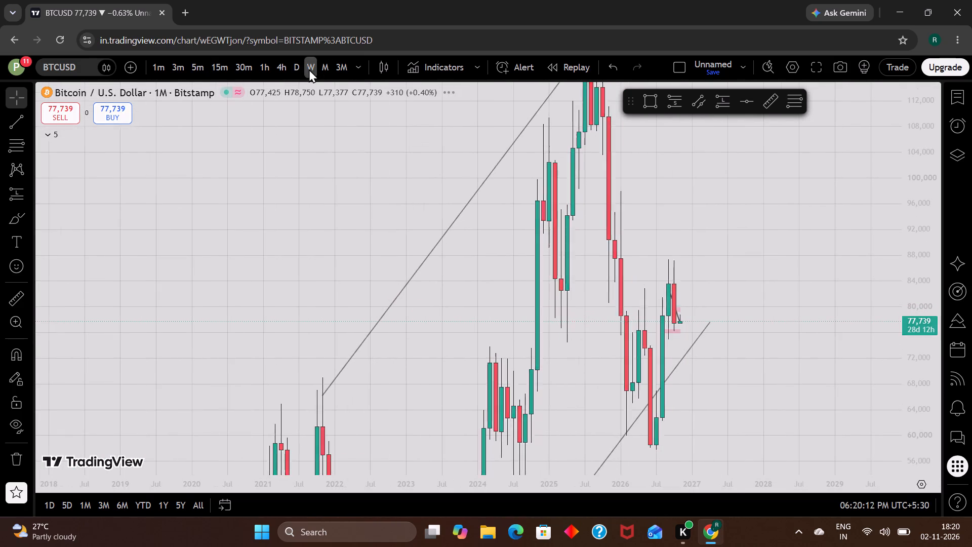
scroll(927, 363, "up", 7)
scroll(764, 233, "up", 1)
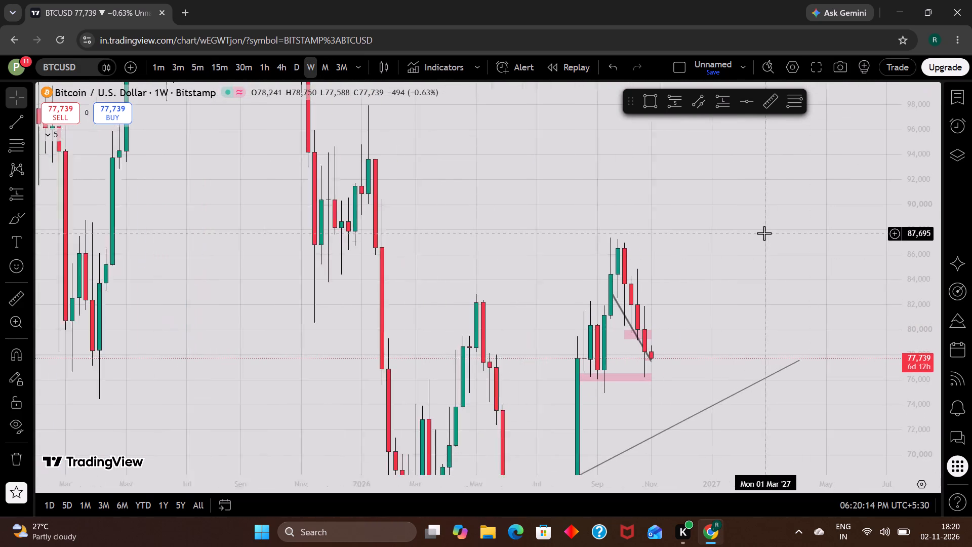
scroll(764, 233, "up", 1)
left_click_drag(714, 304, 711, 262)
scroll(711, 262, "up", 1)
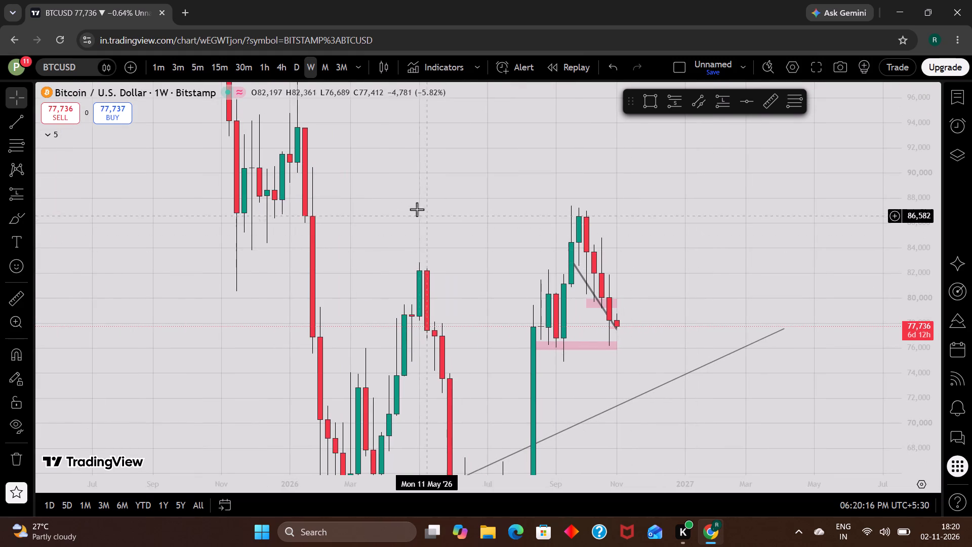
Switch BTCUSD to the daily (D) timeframe, examine price against the descending trendlines and pink zones, and close the advert.
left_click(296, 70)
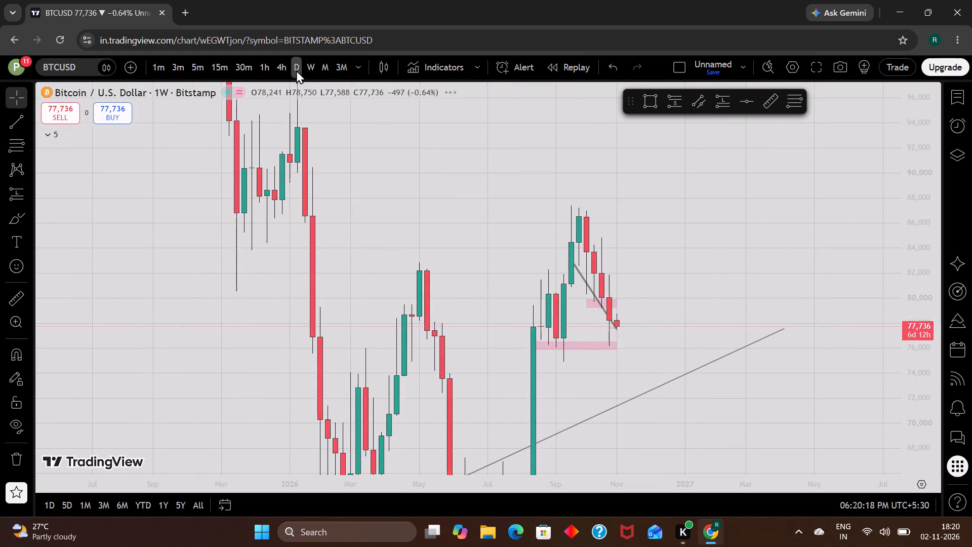
scroll(725, 253, "down", 6)
scroll(922, 362, "up", 4)
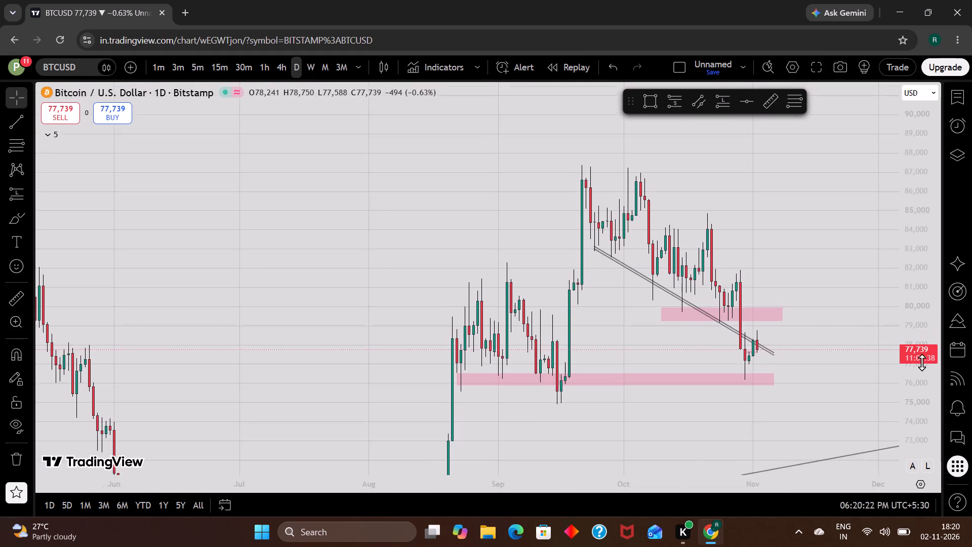
scroll(922, 362, "up", 2)
scroll(781, 437, "up", 1)
left_click_drag(808, 414, 798, 298)
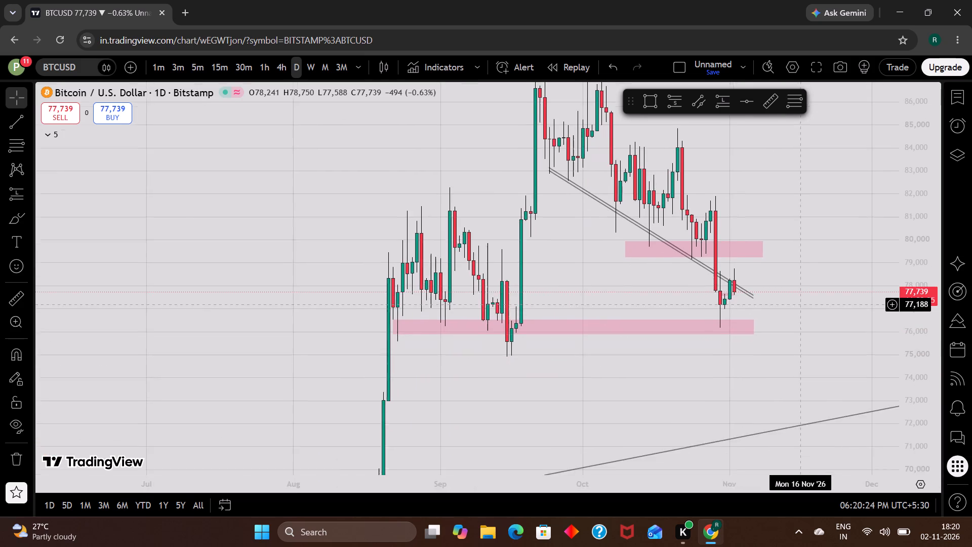
left_click_drag(798, 298, 797, 300)
scroll(797, 300, "up", 1)
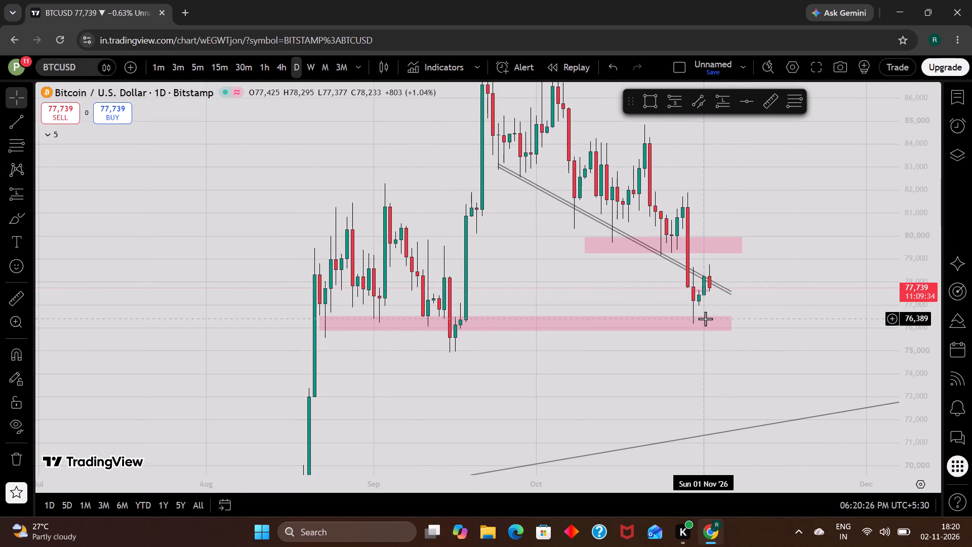
left_click_drag(782, 257, 777, 263)
scroll(777, 263, "up", 1)
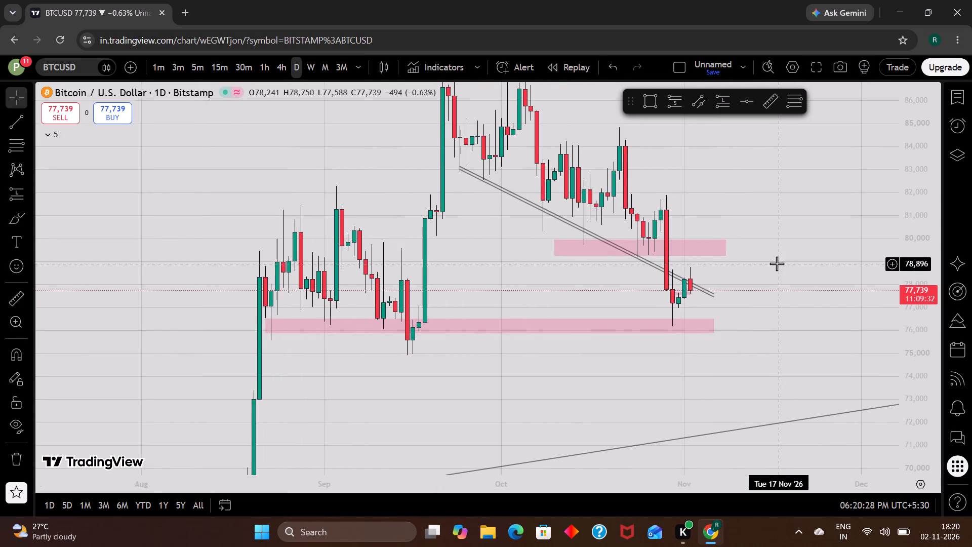
left_click_drag(777, 263, 765, 281)
left_click_drag(765, 281, 756, 302)
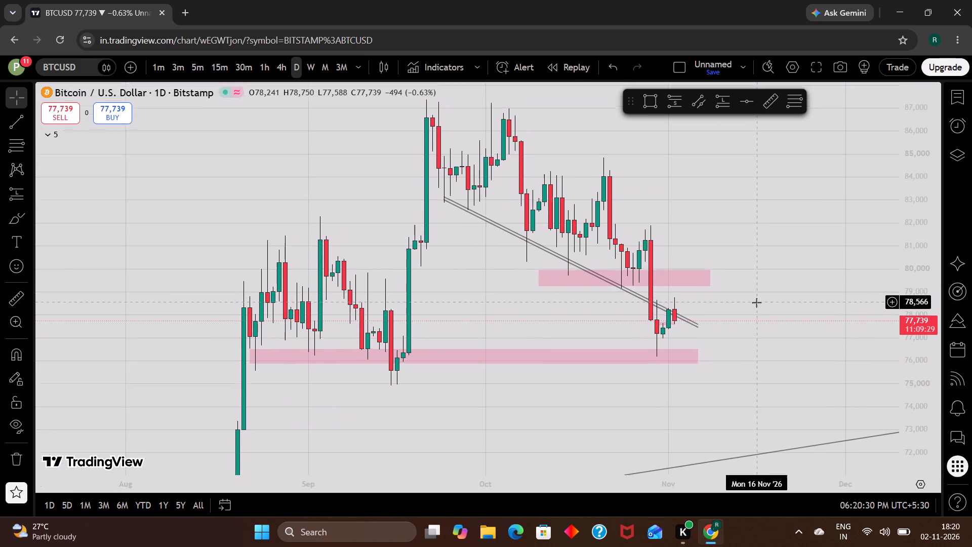
left_click_drag(756, 302, 756, 303)
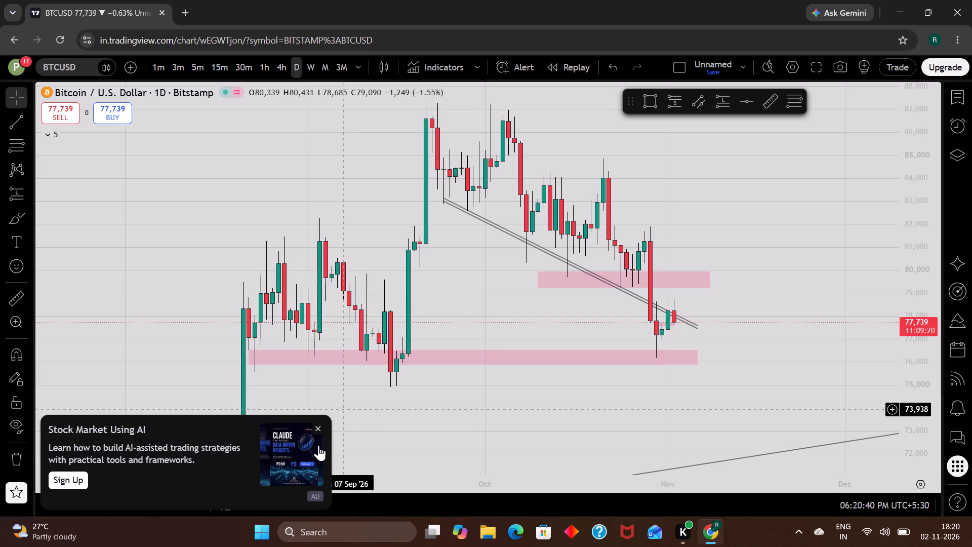
left_click(315, 429)
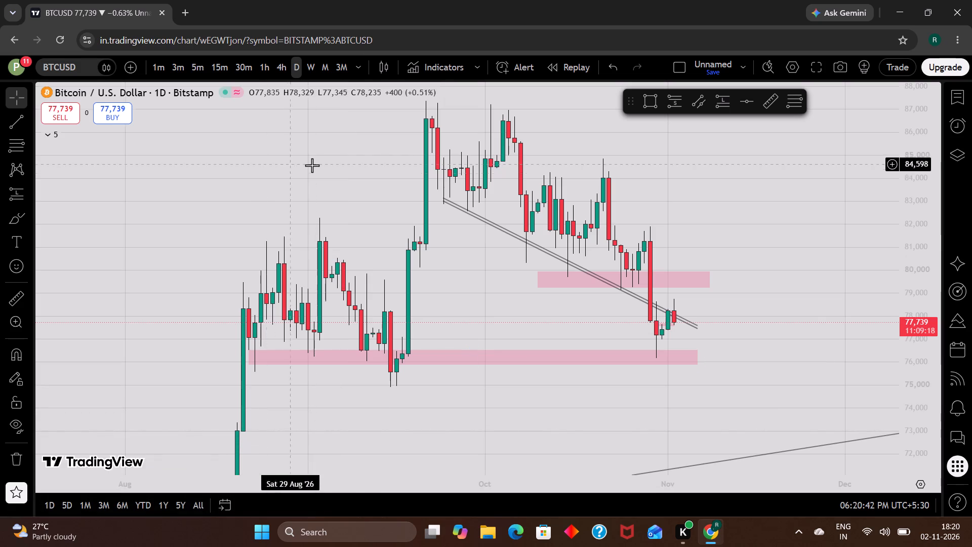
On the daily BTCUSD chart, delete the small pink rectangle spanning 77,572 to 77,675 at the latest candles.
left_click(275, 60)
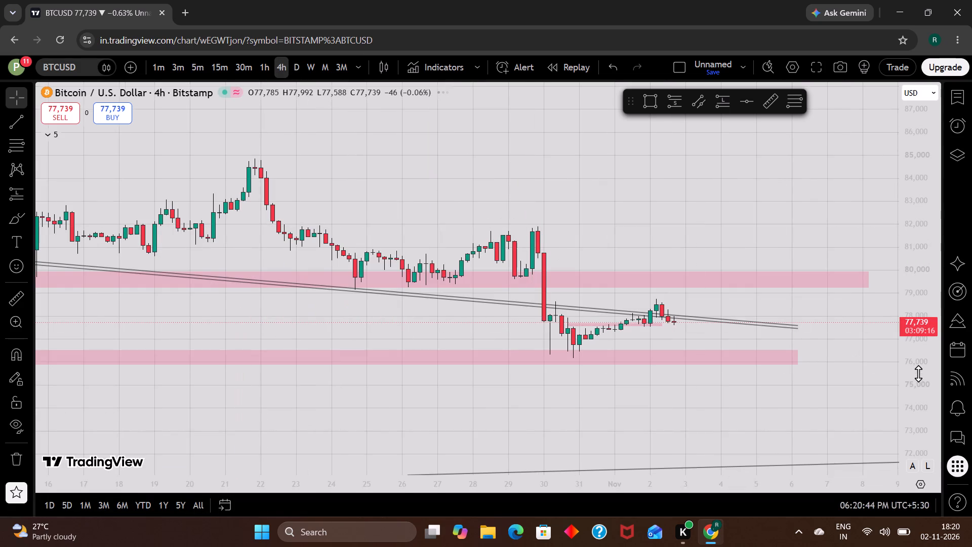
scroll(918, 373, "up", 8)
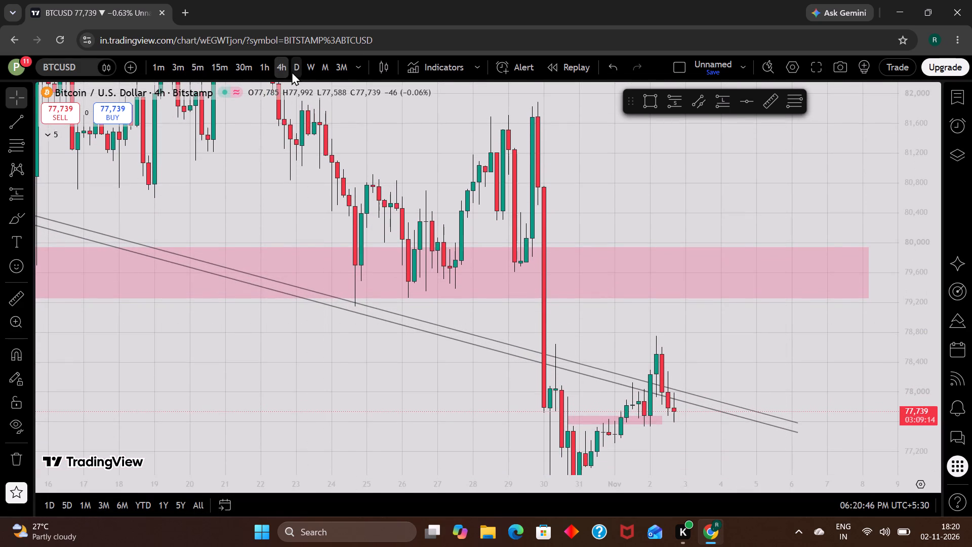
left_click(292, 71)
left_click_drag(756, 407, 752, 342)
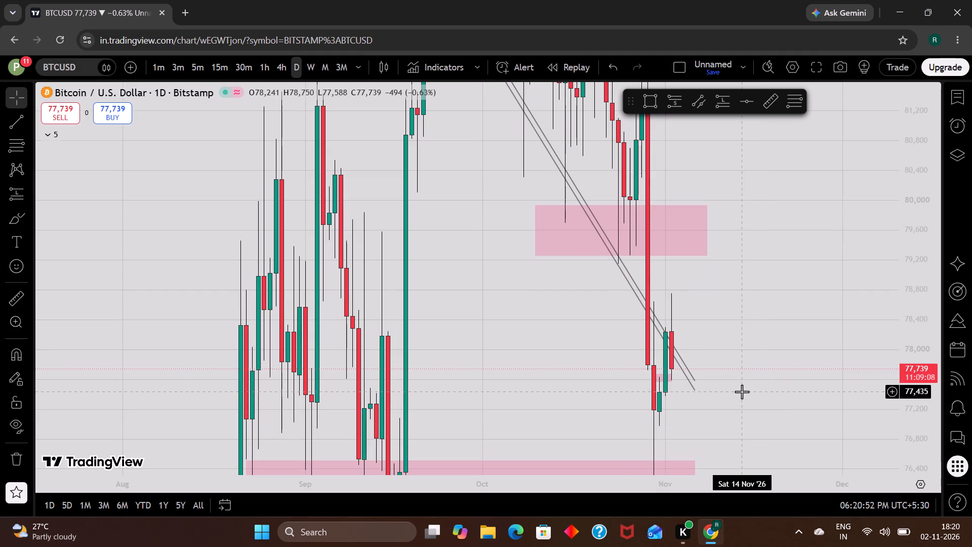
left_click(666, 378)
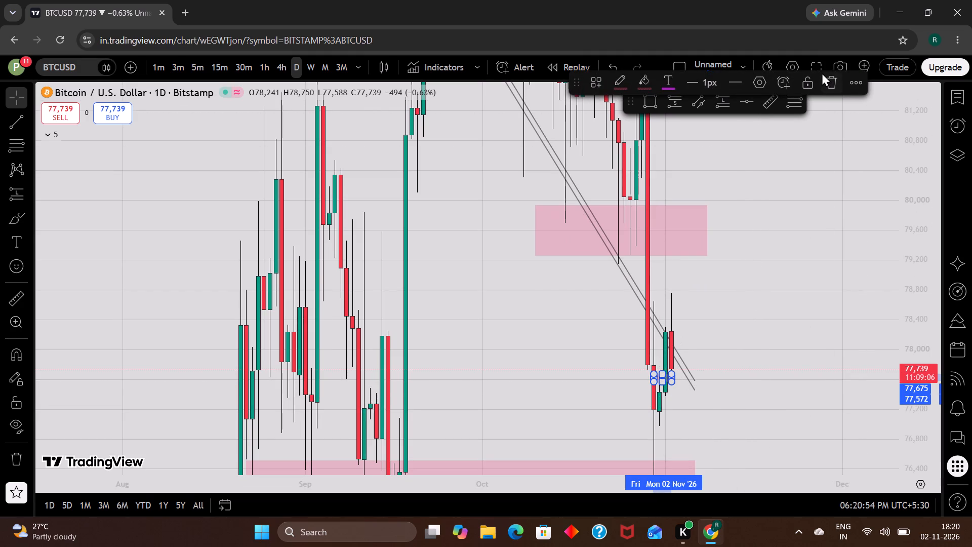
left_click(822, 72)
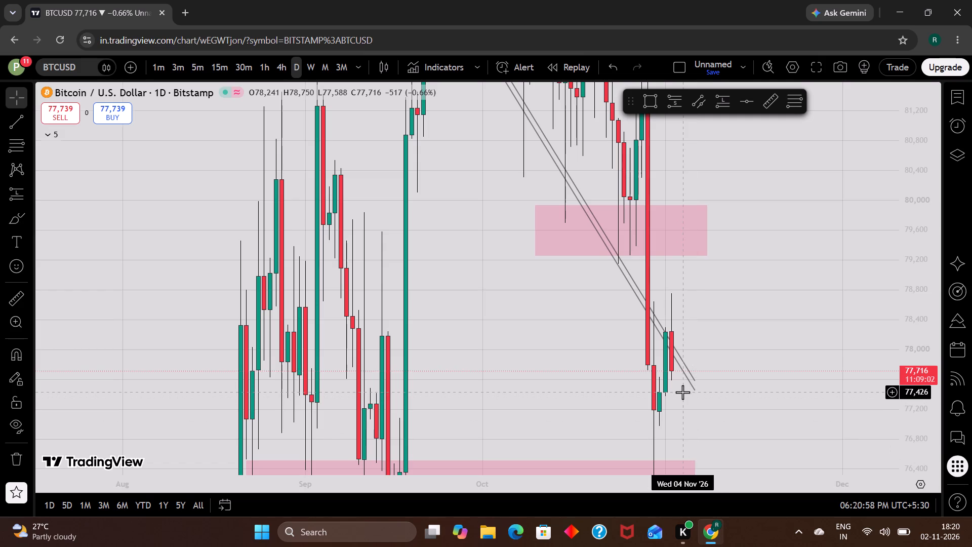
Switch the BTCUSD chart to the 4h timeframe and examine the latest candles between the two pink zones and the descending trendlines.
left_click(279, 62)
left_click_drag(732, 316, 670, 169)
scroll(913, 326, "up", 2)
left_click_drag(814, 303, 812, 314)
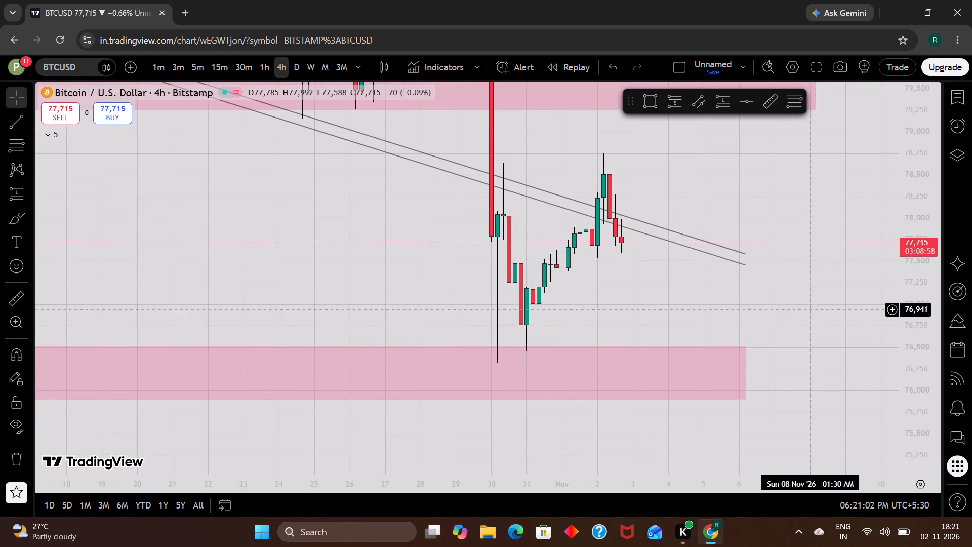
left_click_drag(812, 314, 811, 346)
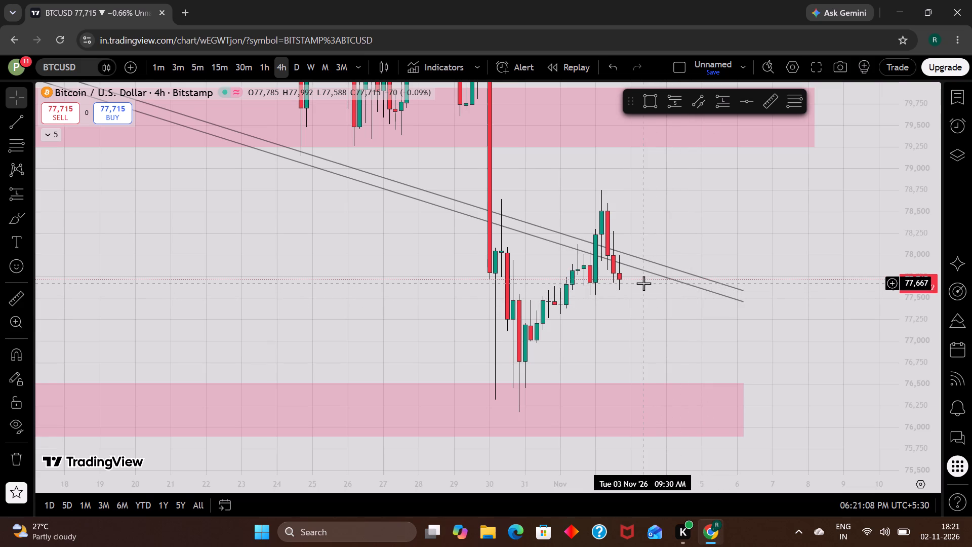
left_click_drag(793, 213, 786, 237)
scroll(786, 237, "up", 1)
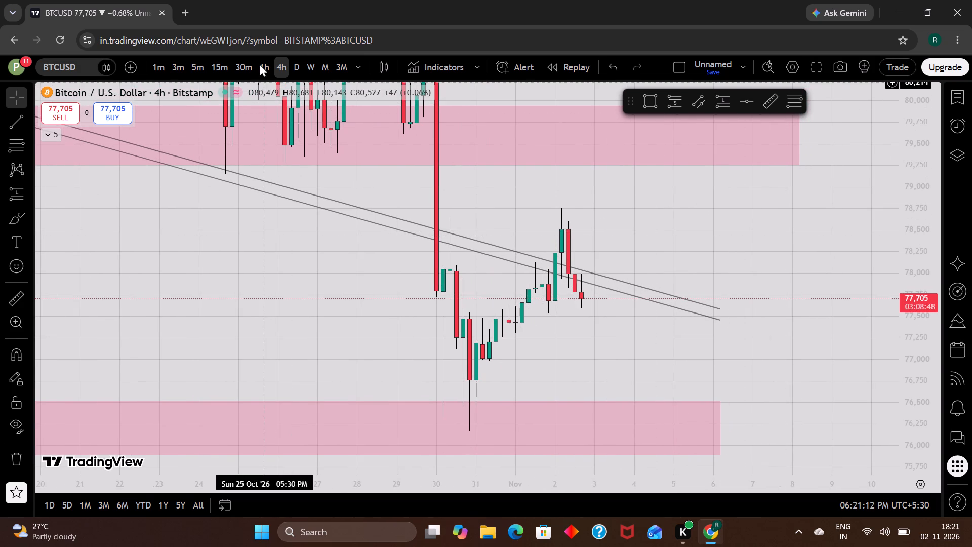
Switch BTCUSD to the 1h timeframe, dismiss the Google Drive storage notification and examine price around the descending trendlines.
left_click(259, 63)
scroll(743, 272, "down", 1)
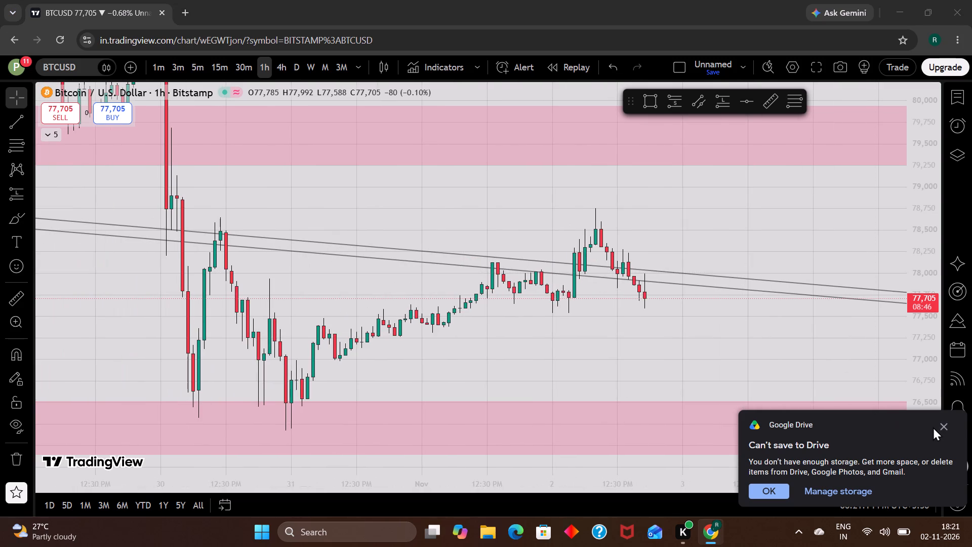
left_click(944, 424)
scroll(919, 384, "up", 5)
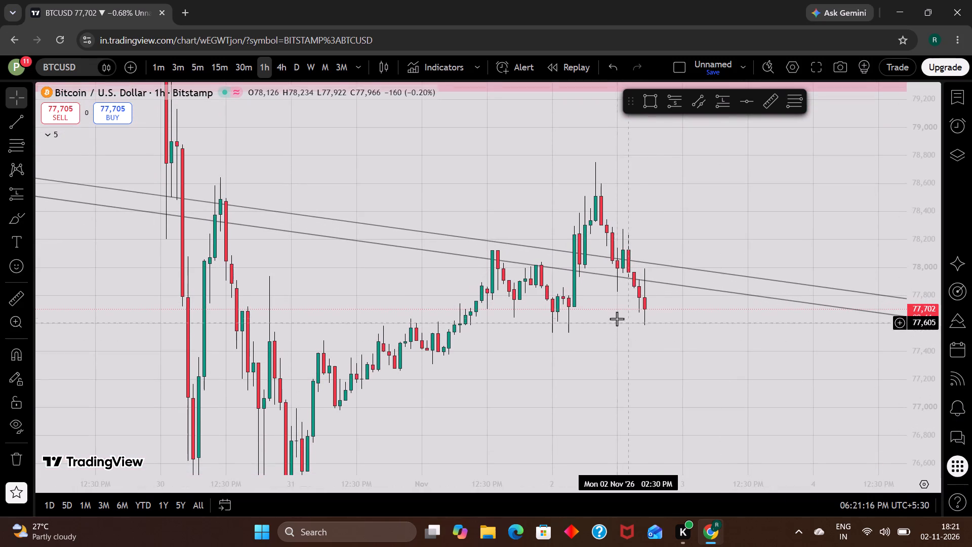
scroll(670, 313, "up", 1)
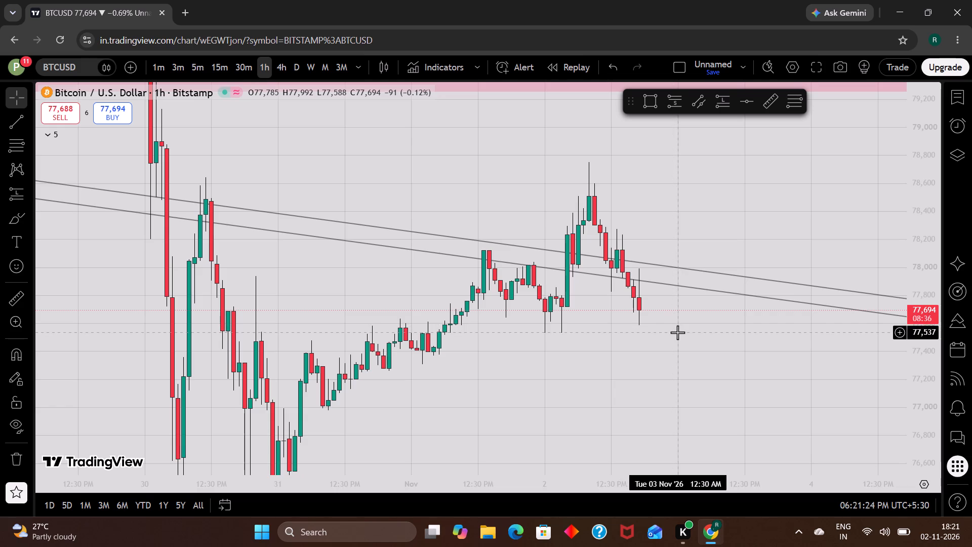
Switch the BTCUSD chart back to the monthly (M) timeframe and compress the price scale to review the rising channel.
left_click(313, 65)
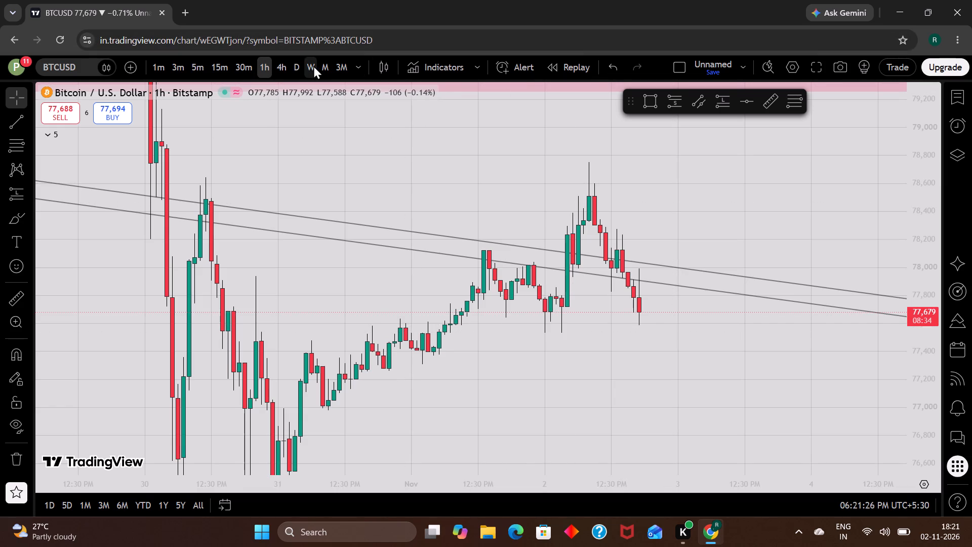
left_click(322, 65)
scroll(923, 374, "down", 5)
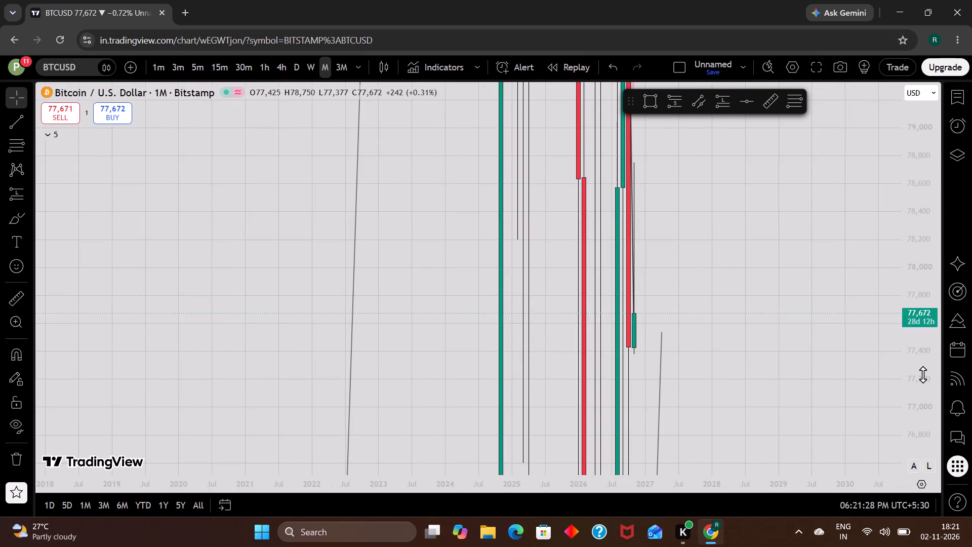
scroll(923, 374, "down", 14)
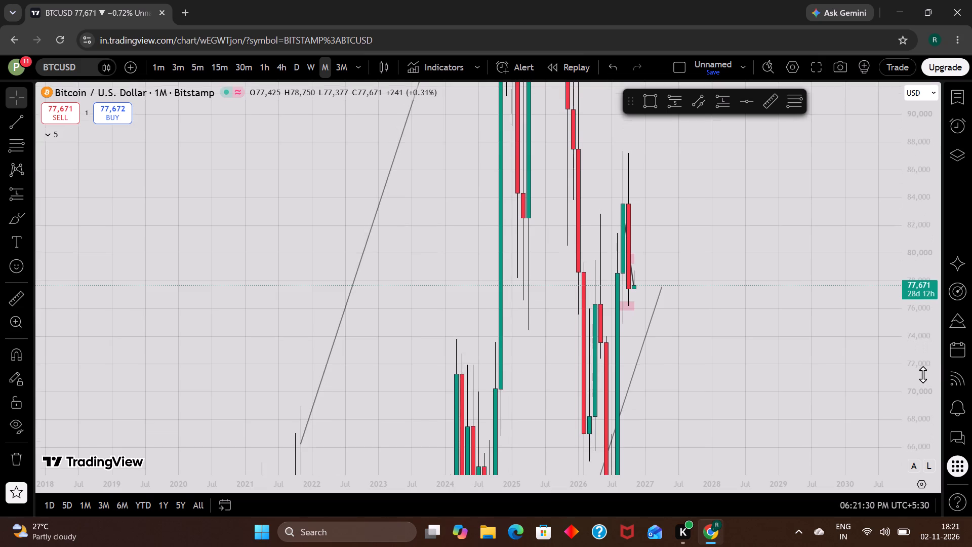
scroll(923, 374, "down", 3)
scroll(923, 374, "up", 1)
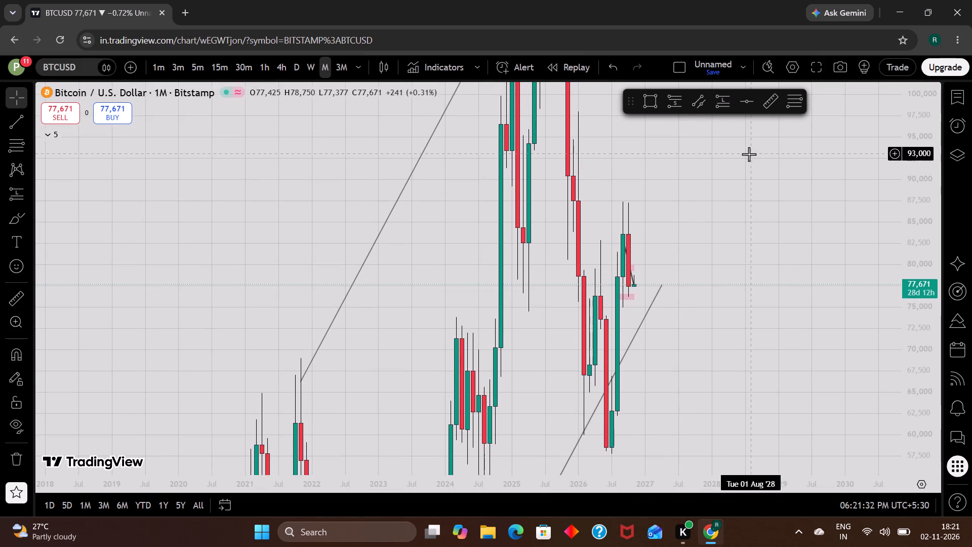
Switch BTCUSD to the weekly timeframe and examine the latest candles against the pink zones and the rising trendline.
scroll(901, 286, "up", 3)
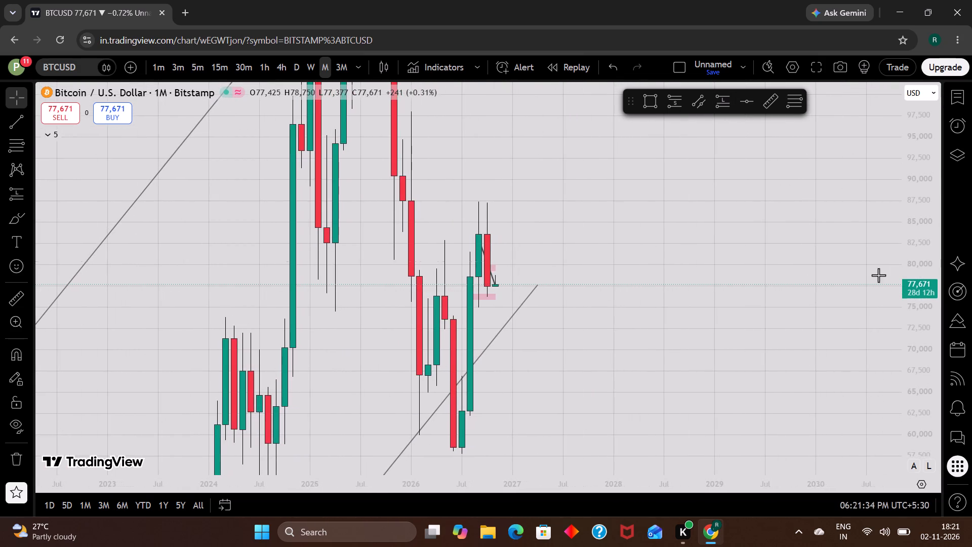
left_click(311, 64)
scroll(714, 280, "down", 2)
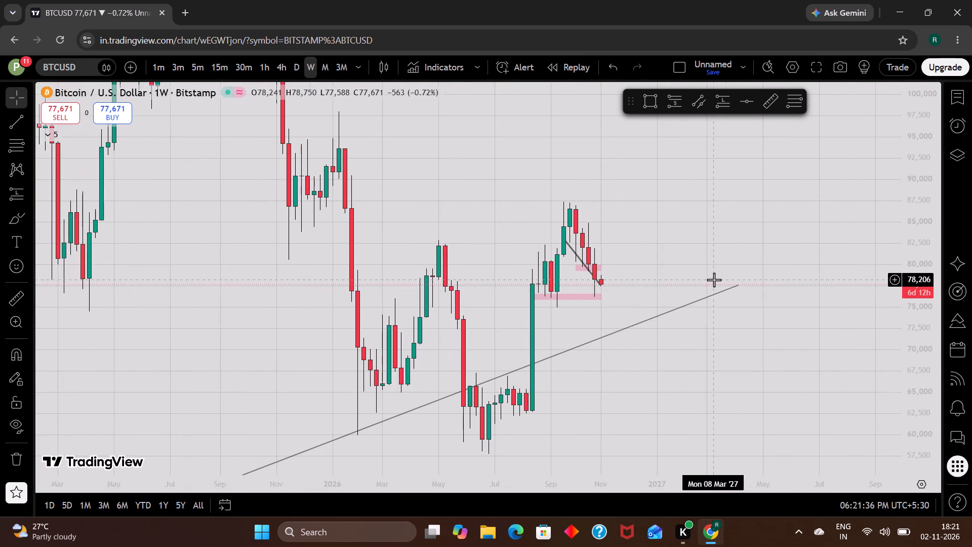
scroll(910, 327, "up", 2)
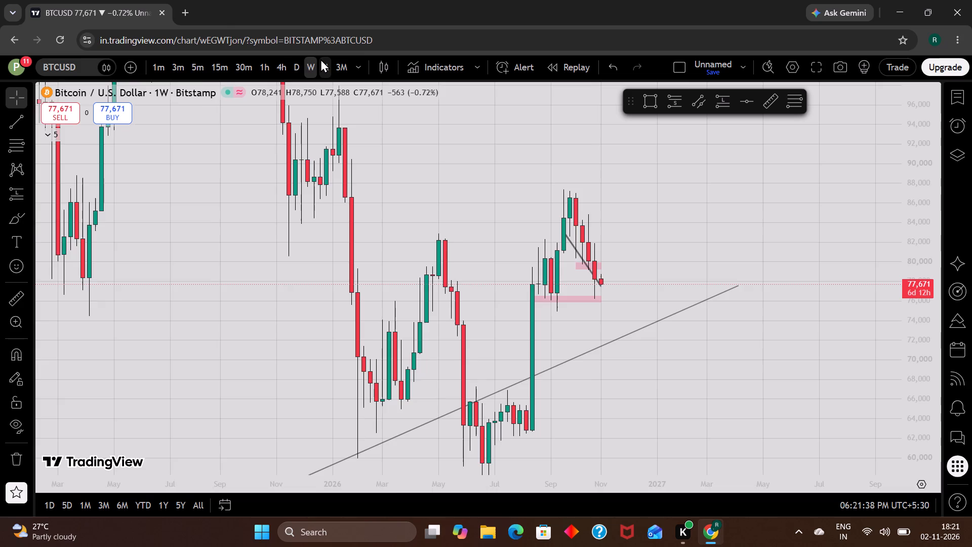
On the monthly BTCUSD chart, place a horizontal line at about 77,410, along the base of the latest candle.
left_click(320, 59)
left_click(757, 101)
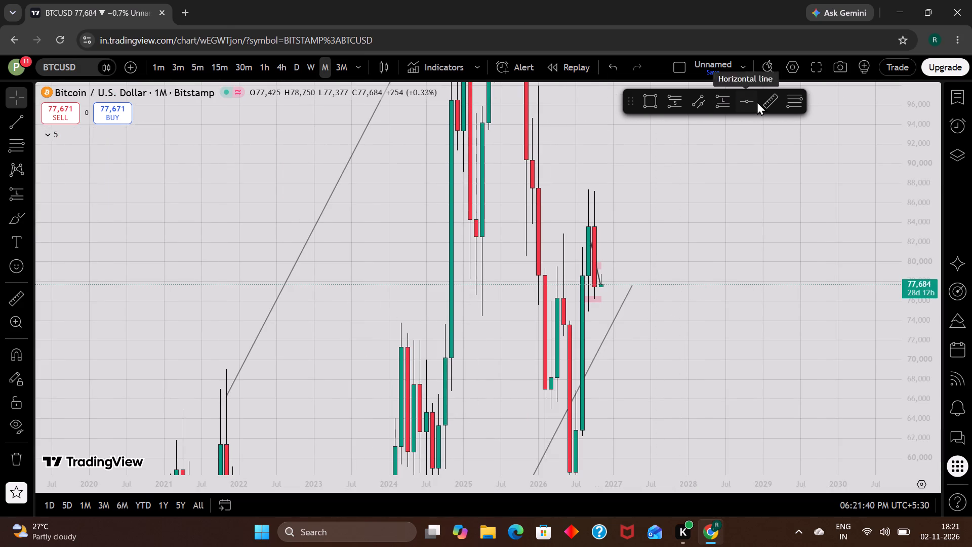
left_click(643, 287)
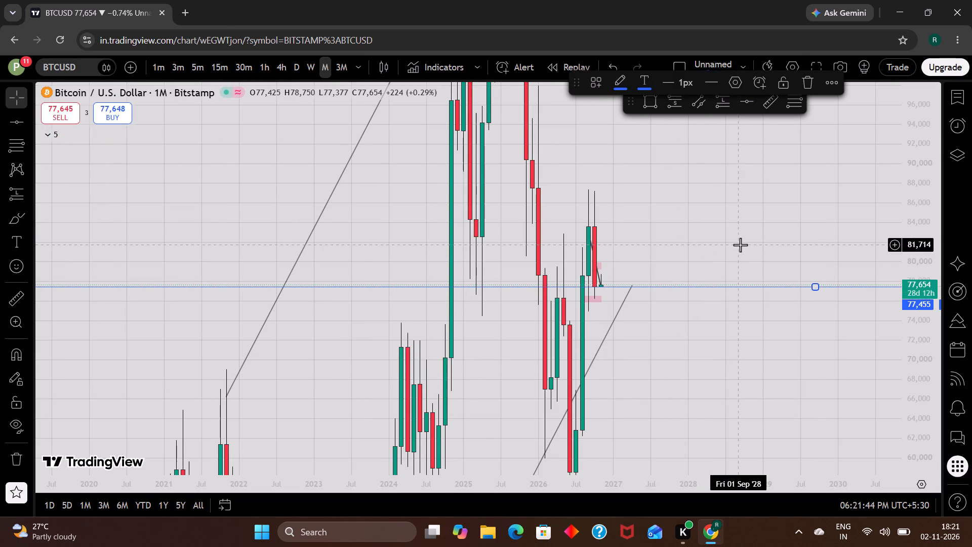
left_click(740, 245)
scroll(907, 342, "up", 8)
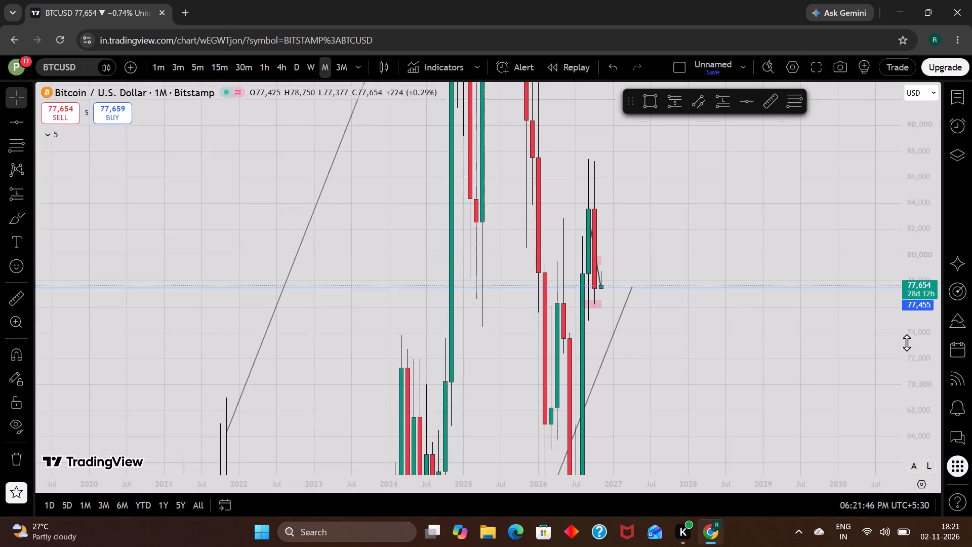
left_click(756, 294)
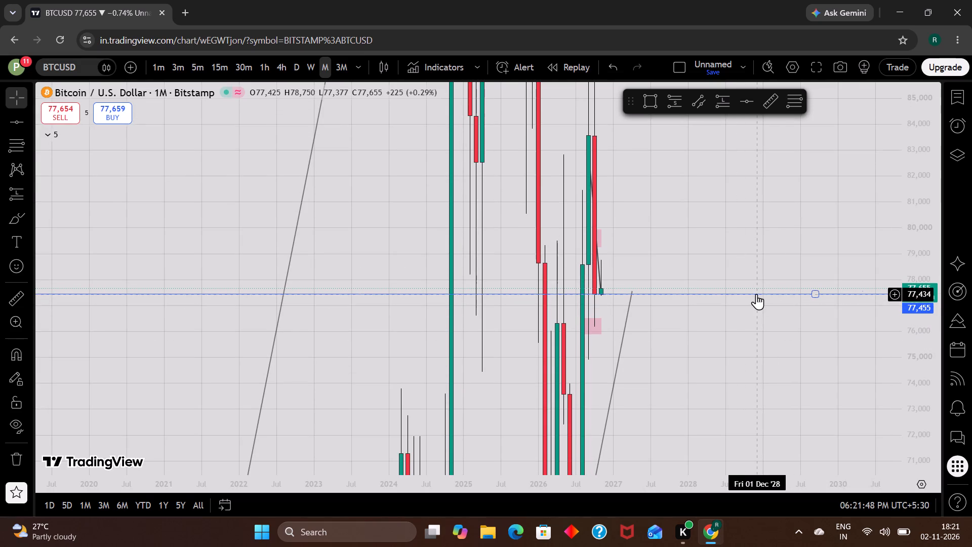
left_click(716, 256)
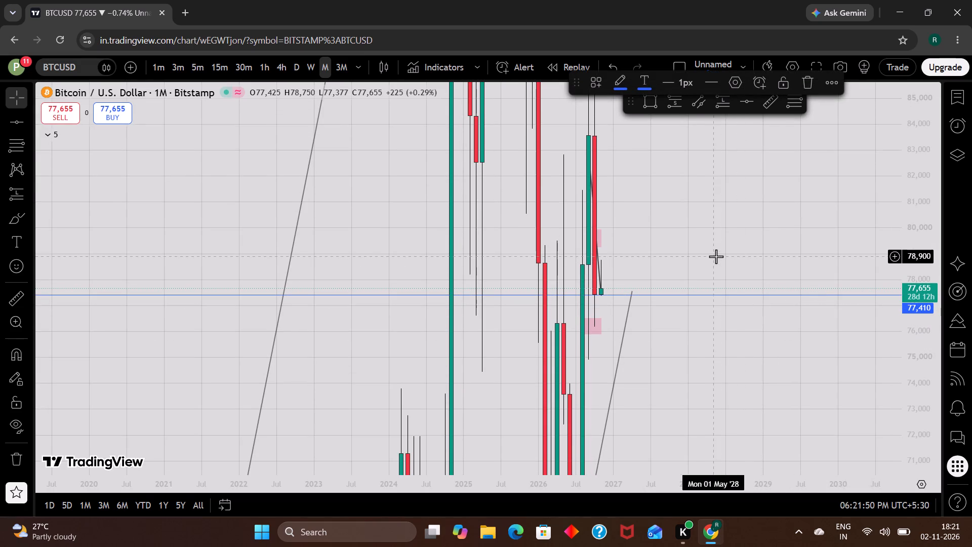
Step through the 30m, 4h and 1h timeframes and examine price around the descending trendlines and the 77,410 line.
left_click(248, 66)
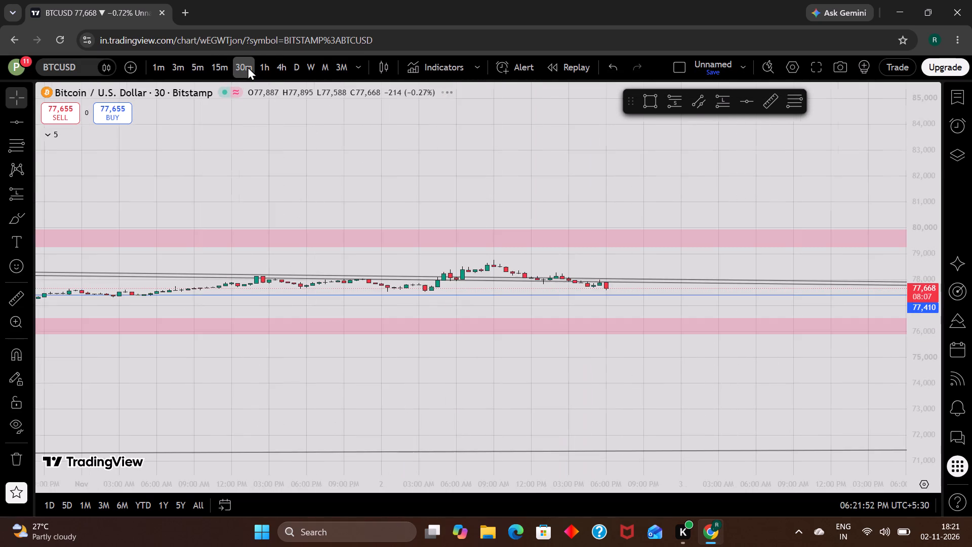
left_click(278, 69)
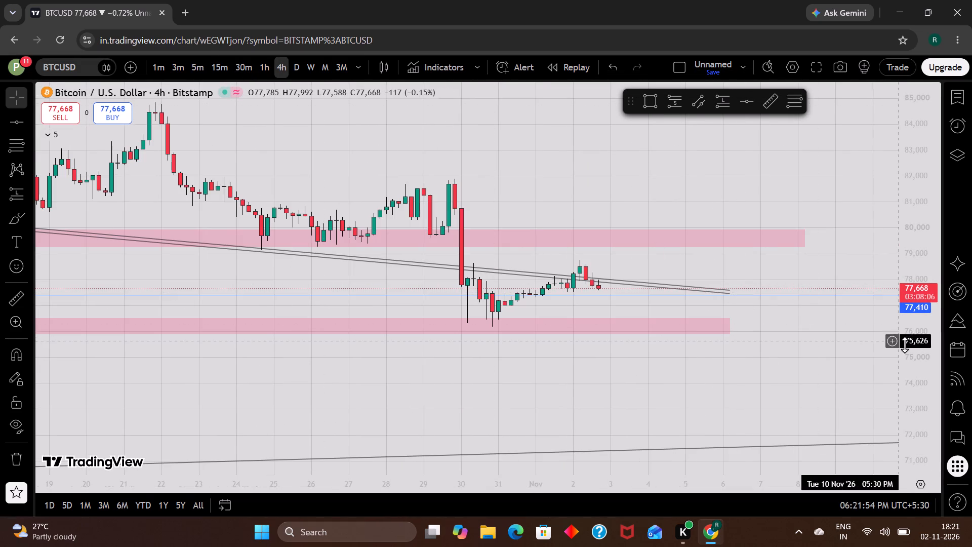
scroll(912, 350, "up", 8)
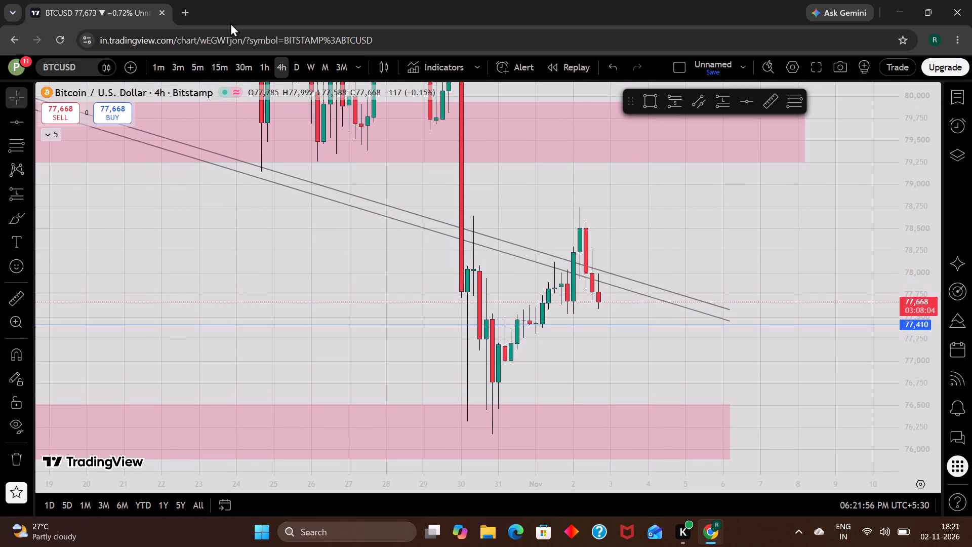
left_click(258, 65)
scroll(706, 237, "down", 1)
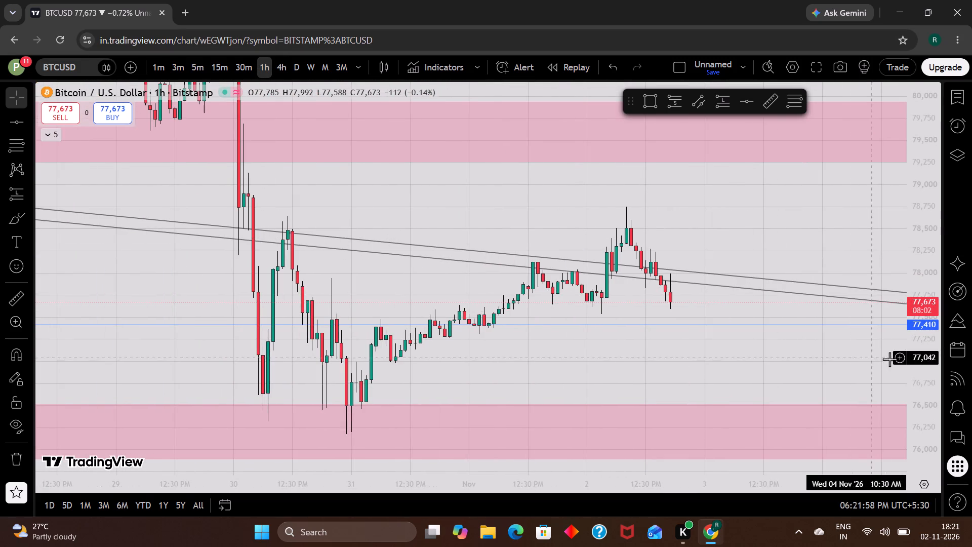
scroll(930, 378, "up", 6)
scroll(772, 347, "up", 1)
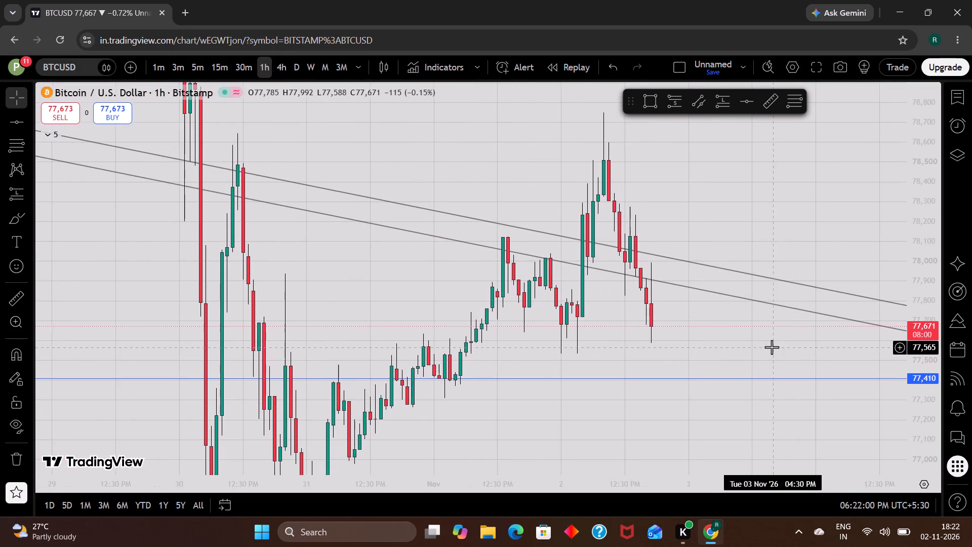
scroll(772, 347, "up", 1)
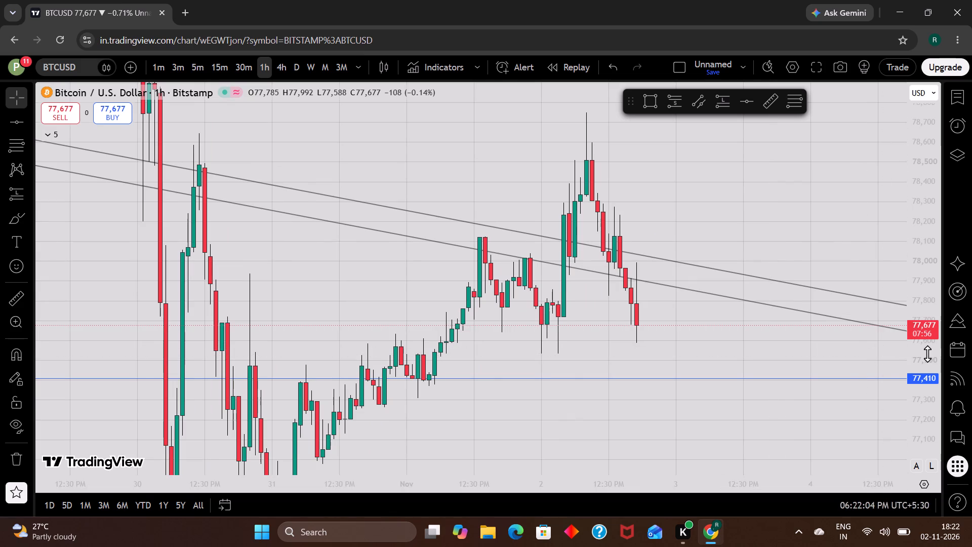
On the 1h chart, delete the pair of descending trendlines crossing the latest candles.
scroll(927, 354, "down", 2)
scroll(736, 301, "down", 1)
scroll(736, 301, "up", 1)
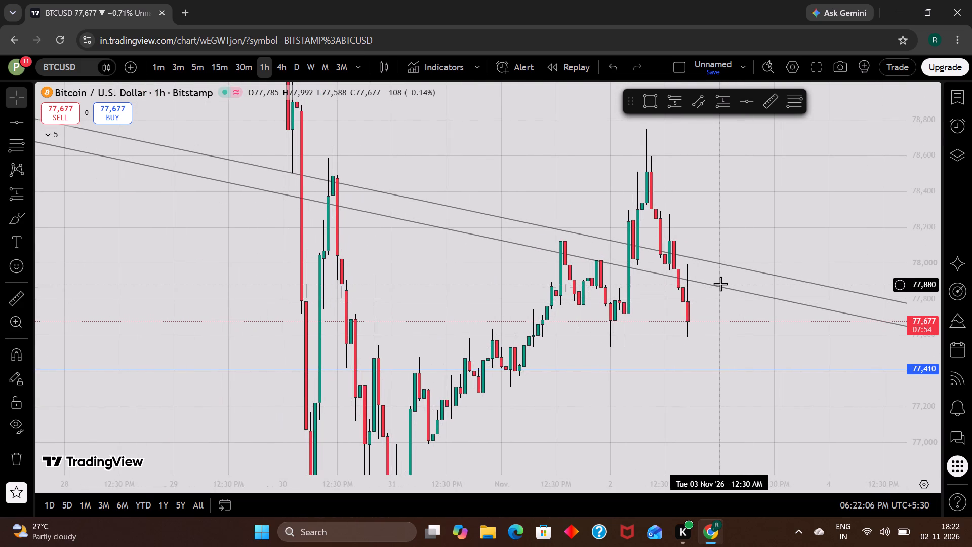
left_click(720, 284)
left_click(720, 287)
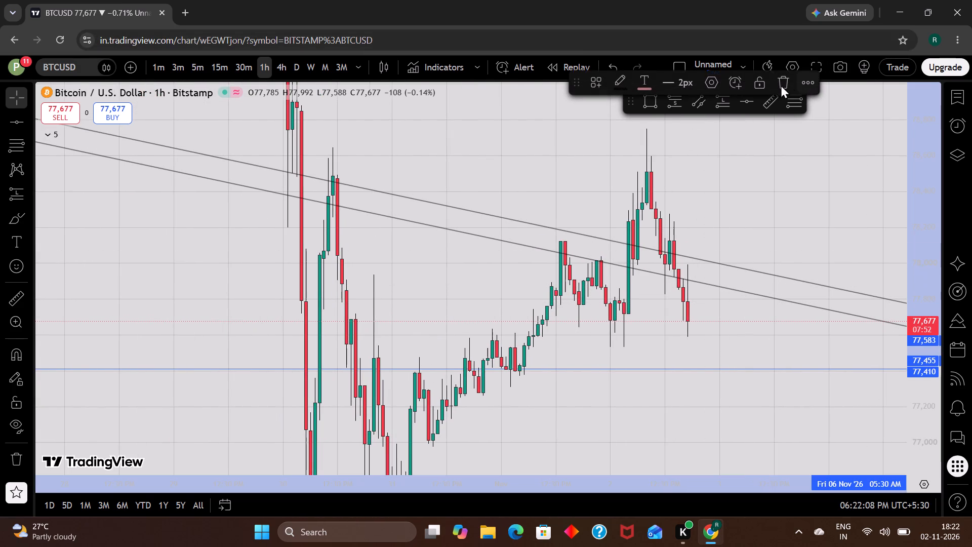
left_click(780, 85)
Delete the lower pink zone whose upper edge lies at 76,513.
scroll(773, 289, "up", 1)
left_click_drag(727, 253, 692, 170)
left_click(672, 377)
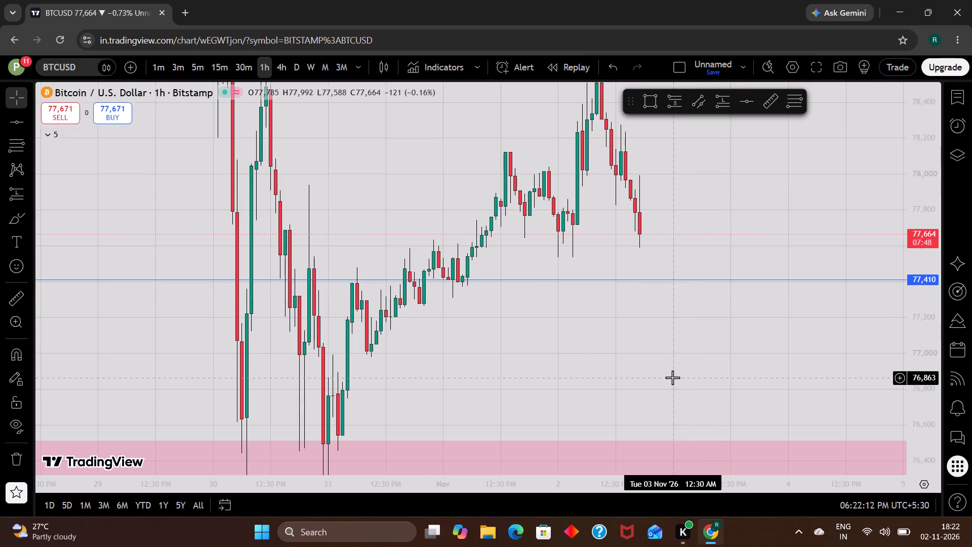
left_click(679, 441)
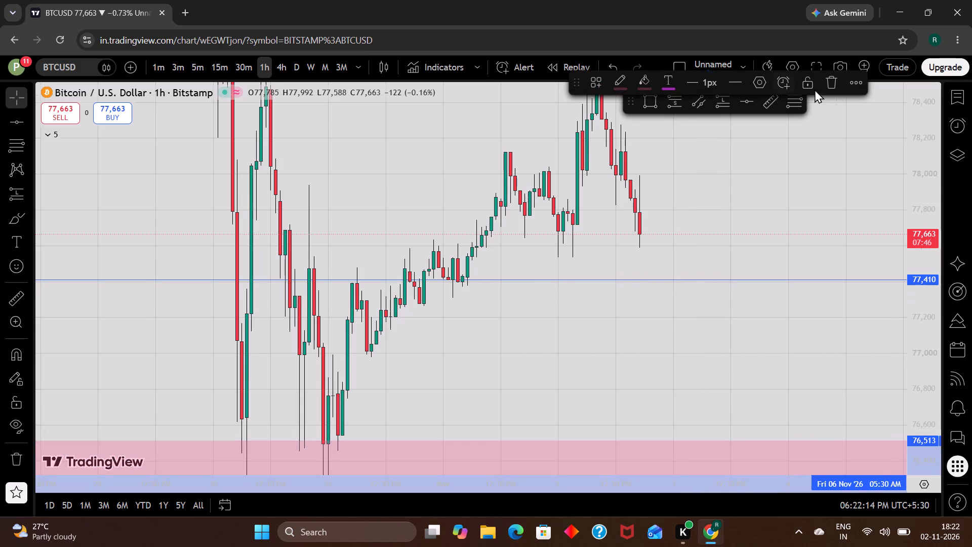
left_click(823, 75)
Examine the recent price swings on the 1h and daily timeframes, then return to 1h.
left_click_drag(684, 192, 684, 194)
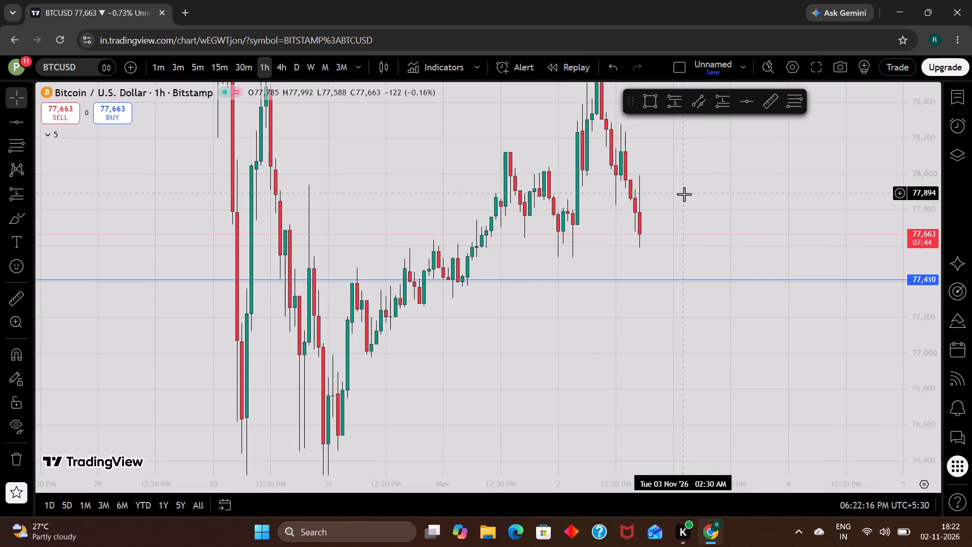
left_click_drag(684, 194, 681, 233)
scroll(681, 233, "up", 1)
left_click_drag(748, 229, 738, 260)
left_click_drag(312, 175, 340, 214)
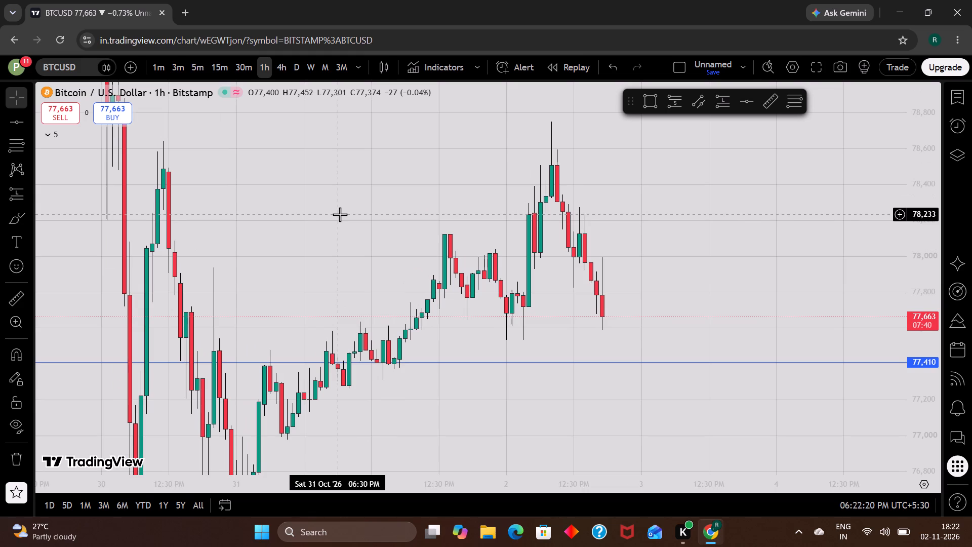
left_click(290, 65)
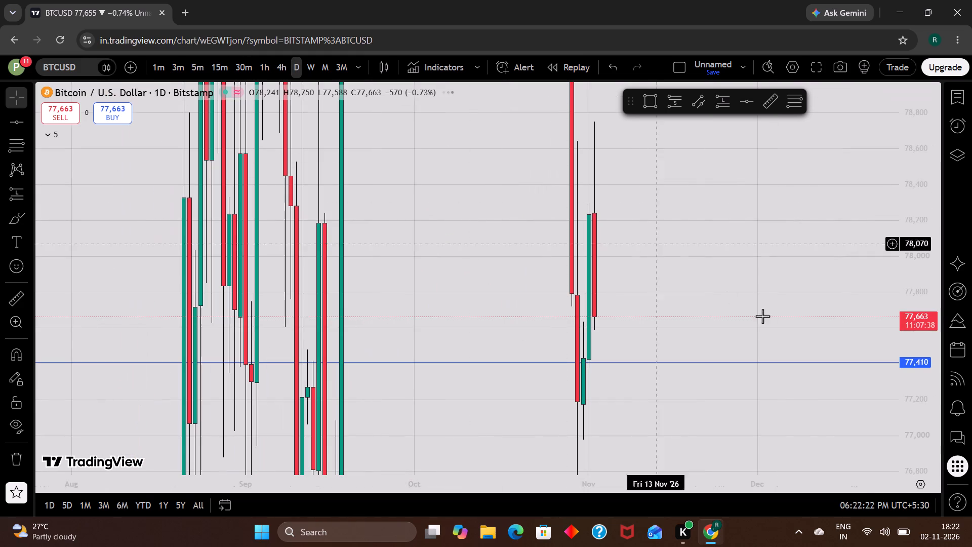
scroll(910, 339, "down", 9)
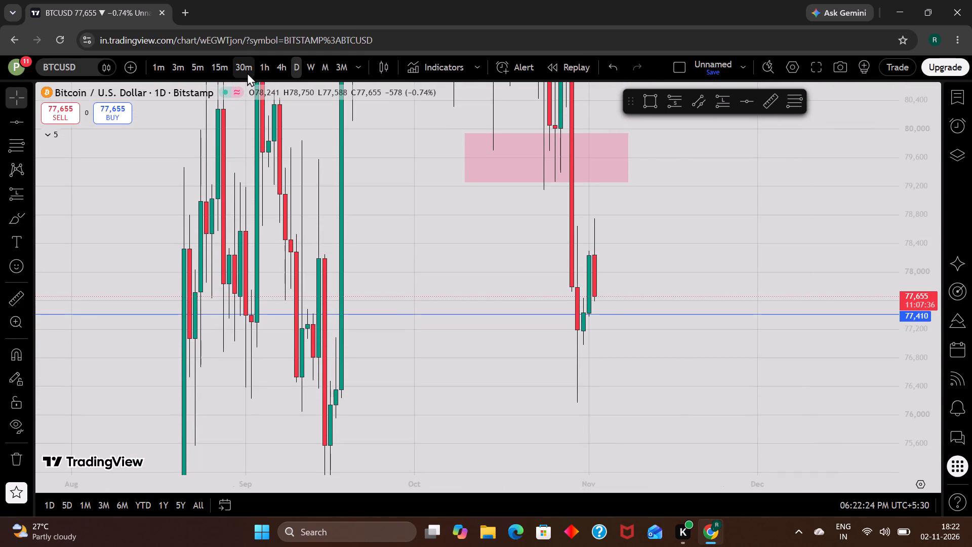
left_click(259, 72)
scroll(702, 241, "down", 2)
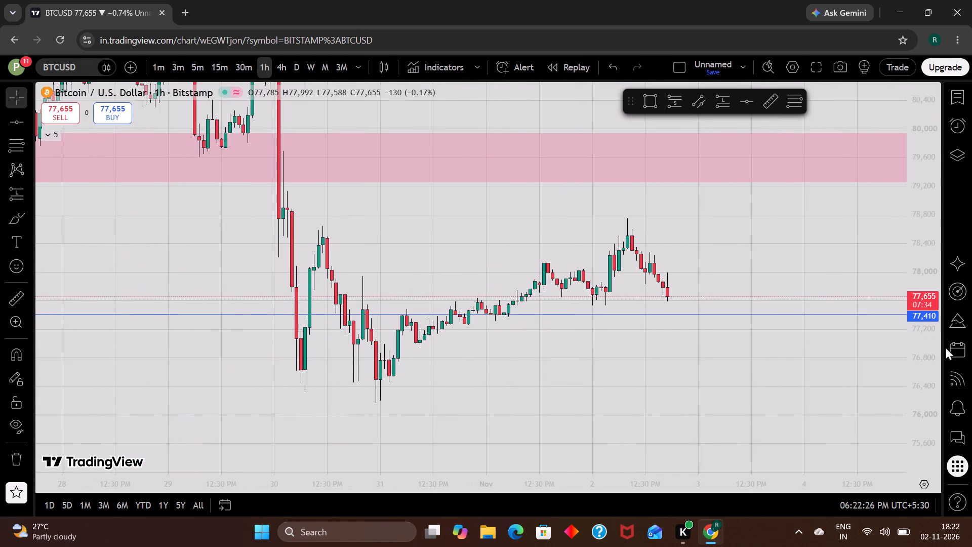
scroll(939, 347, "up", 7)
scroll(808, 299, "up", 1)
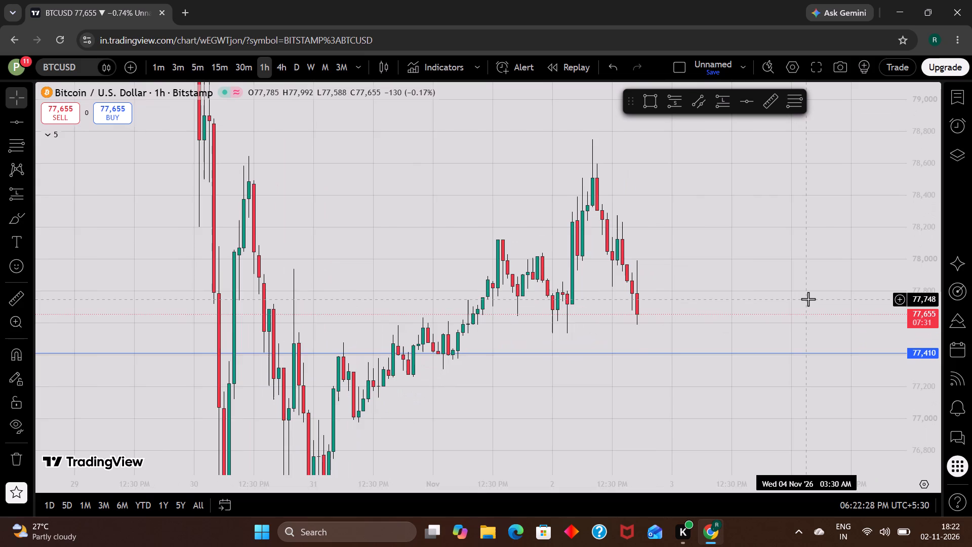
On the 1h chart, draw a rectangle zone from about 77,681 to 77,542, spanning 1 Nov 10:30 AM to early 3 Nov.
scroll(808, 299, "up", 3)
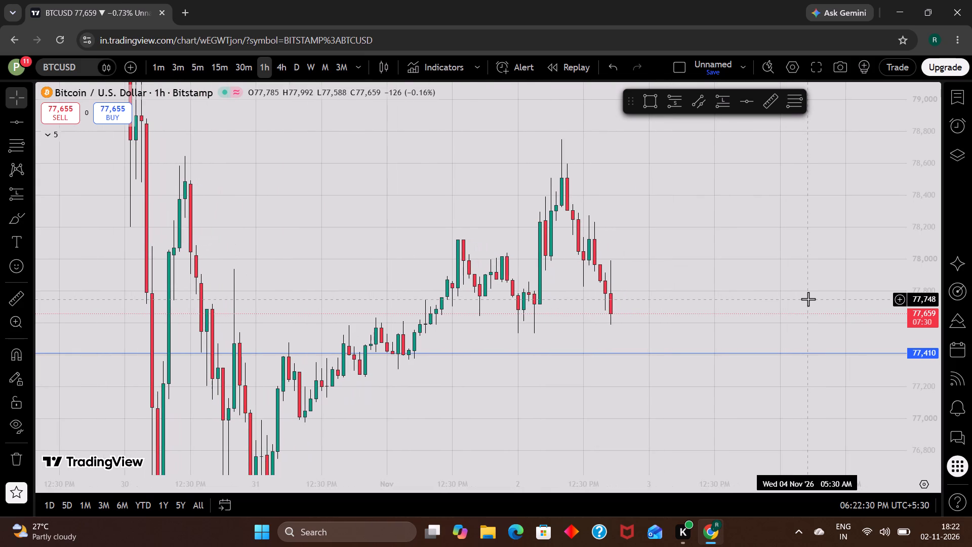
left_click(661, 100)
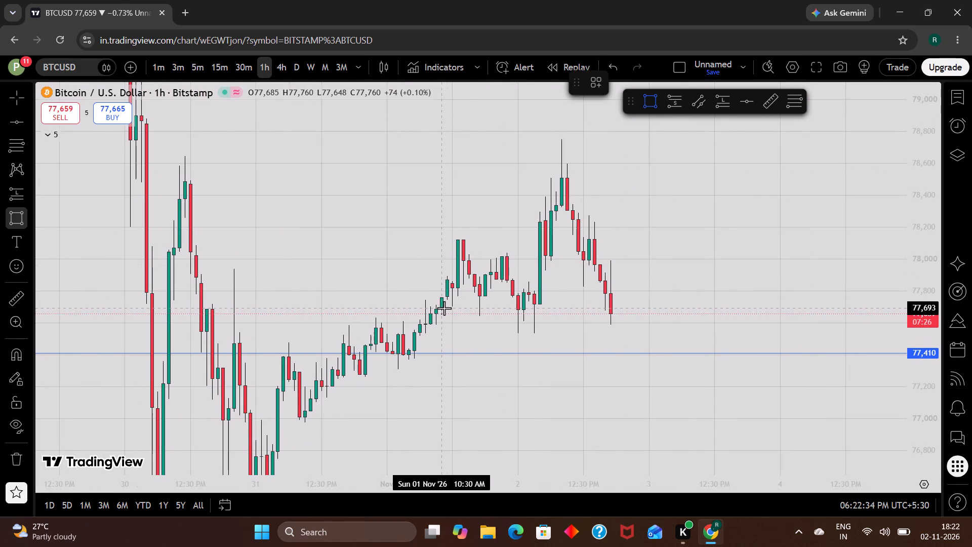
left_click_drag(441, 310, 655, 332)
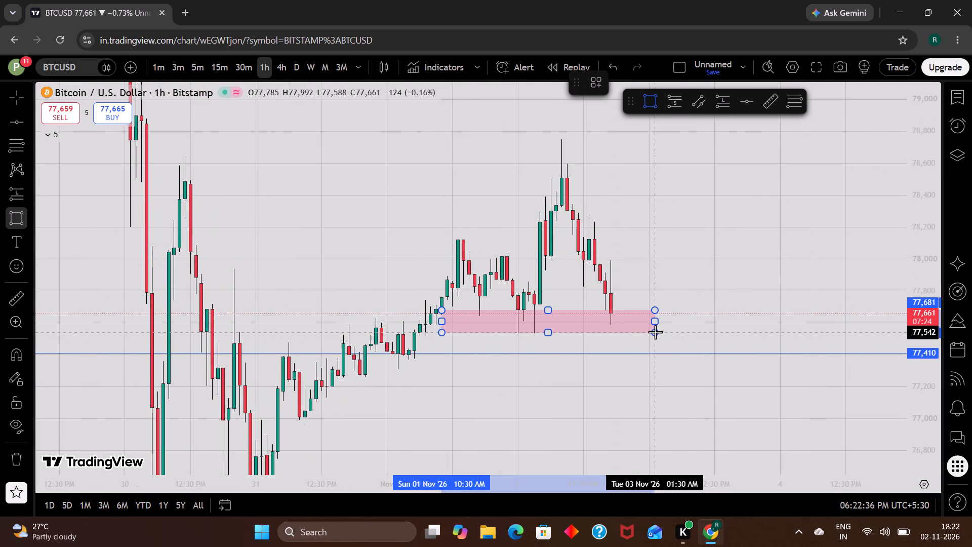
left_click_drag(655, 332, 653, 332)
left_click(653, 332)
left_click(779, 300)
Examine the 1h candles around the new pink zone, the 77,410 line and the preceding price swings.
scroll(779, 300, "down", 1)
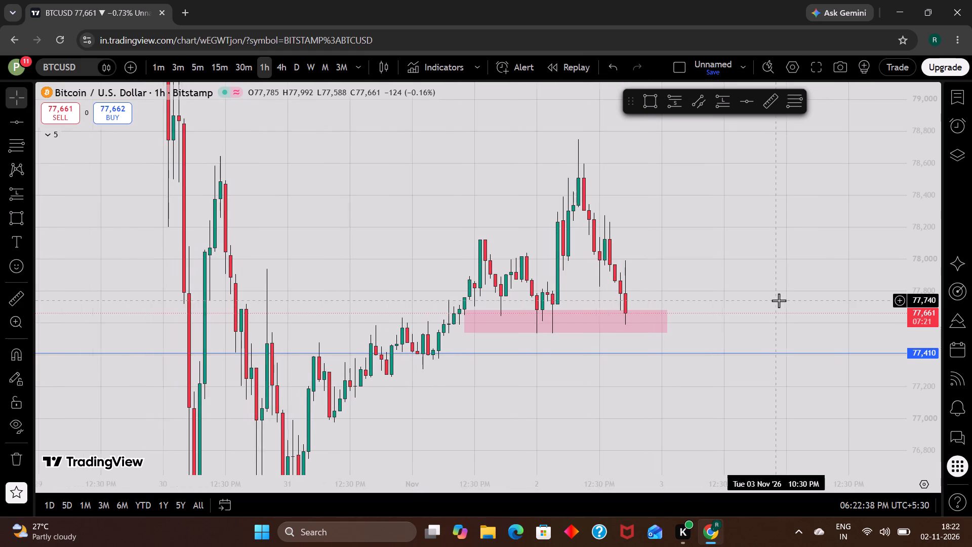
scroll(928, 393, "down", 6)
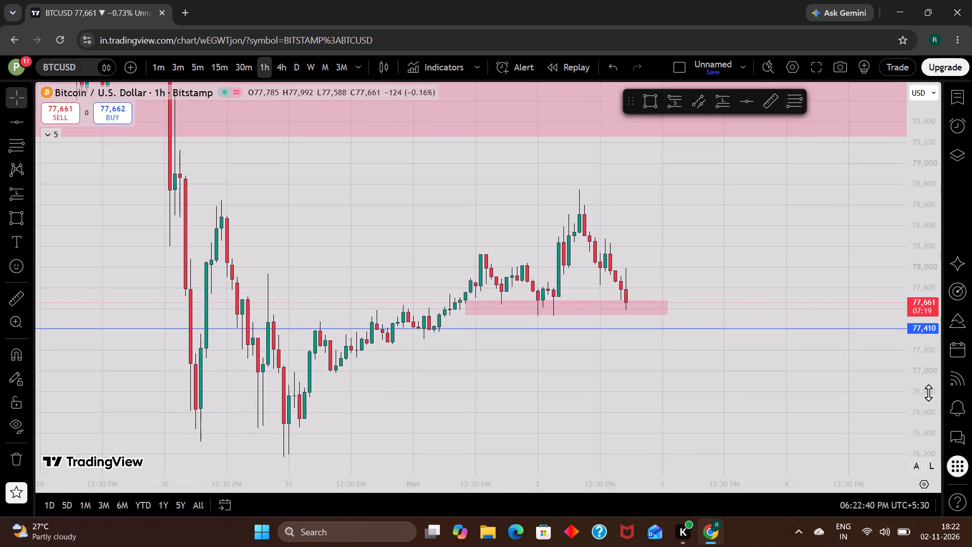
scroll(850, 386, "down", 1)
scroll(932, 377, "up", 6)
scroll(792, 278, "up", 1)
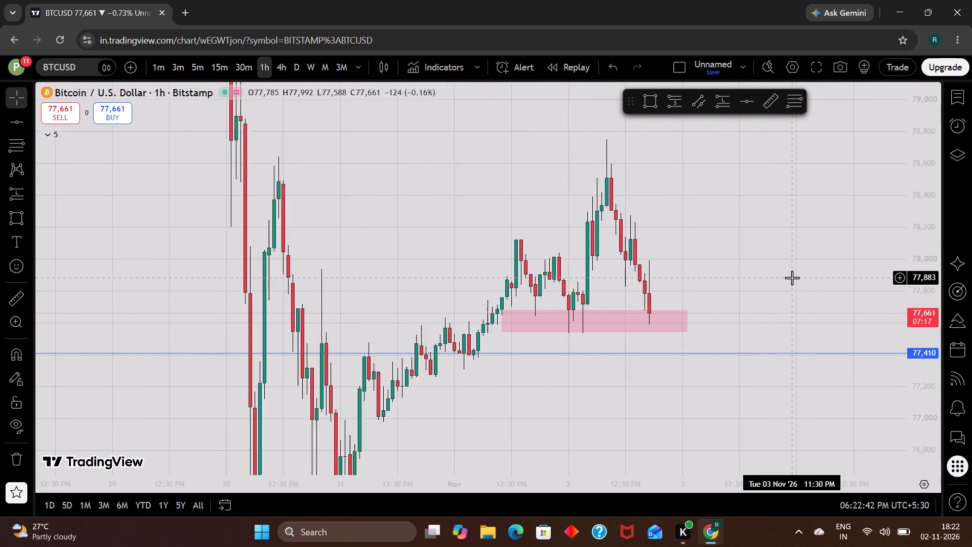
scroll(792, 278, "up", 1)
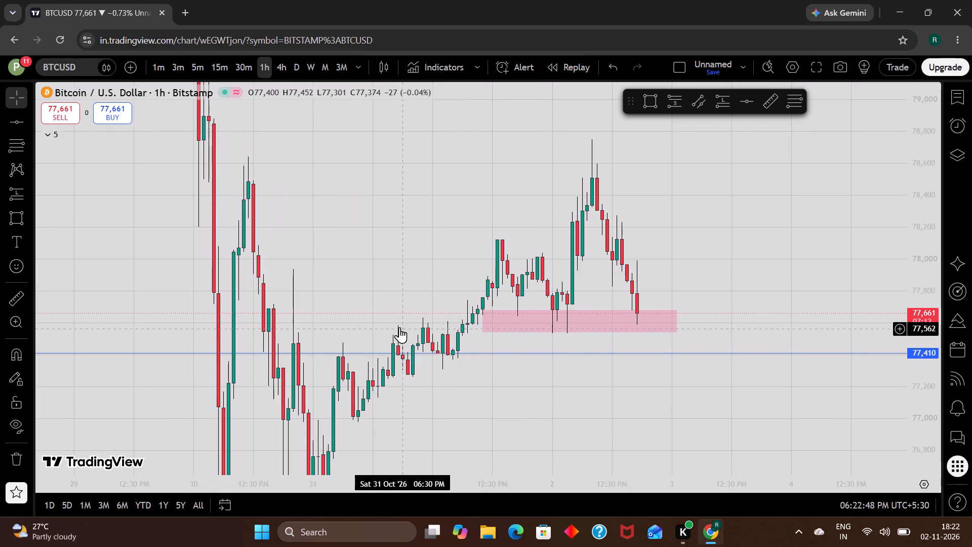
scroll(409, 307, "up", 1)
left_click_drag(305, 256, 327, 246)
scroll(327, 246, "up", 1)
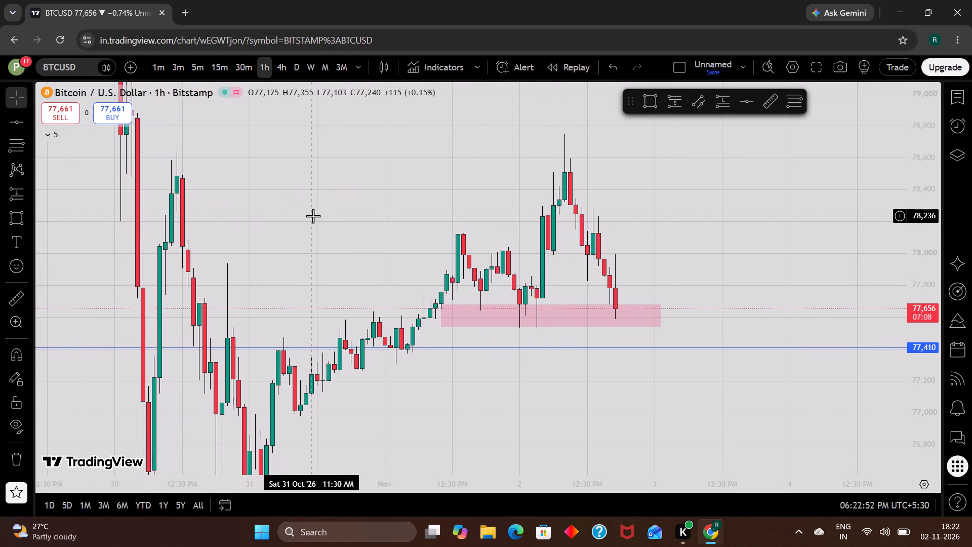
Expand the indicator list and show the hidden EMA 9 and EMA 15 on the chart.
left_click(57, 131)
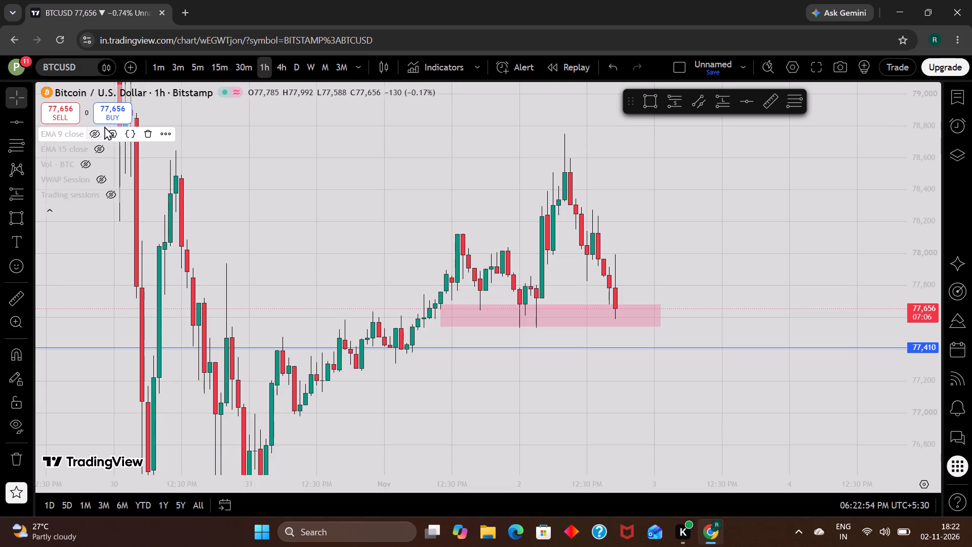
left_click(94, 135)
left_click(99, 149)
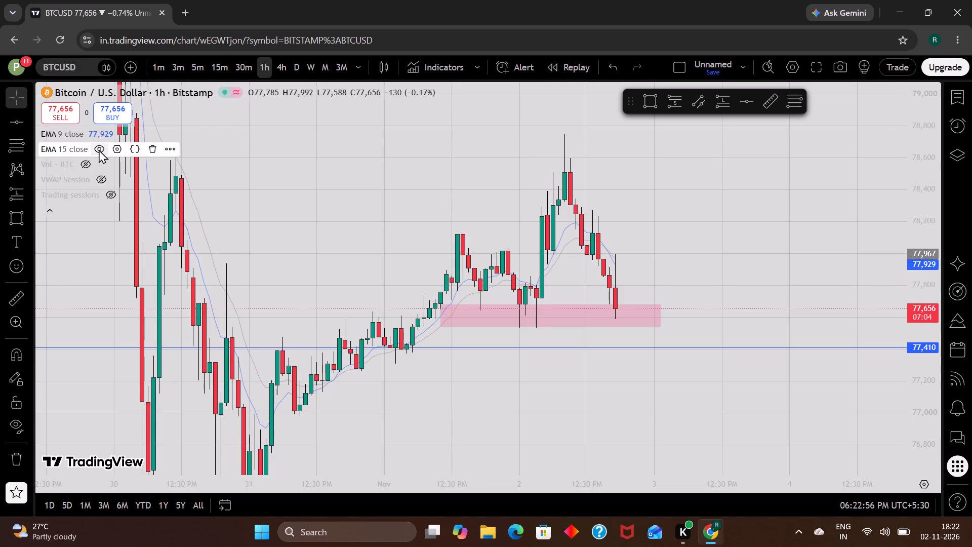
Delete the horizontal line at 77,410 from the 1h Bitcoin chart.
left_click(582, 346)
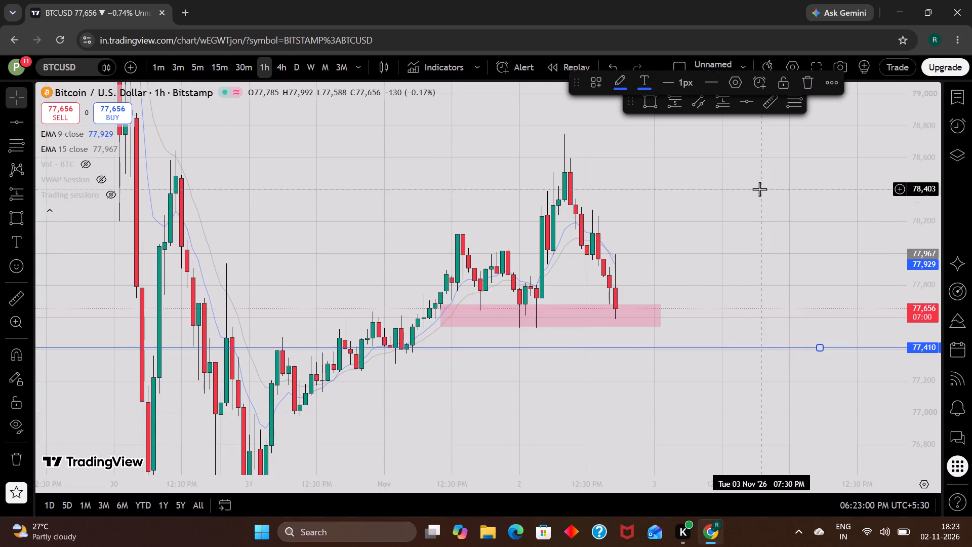
left_click(800, 74)
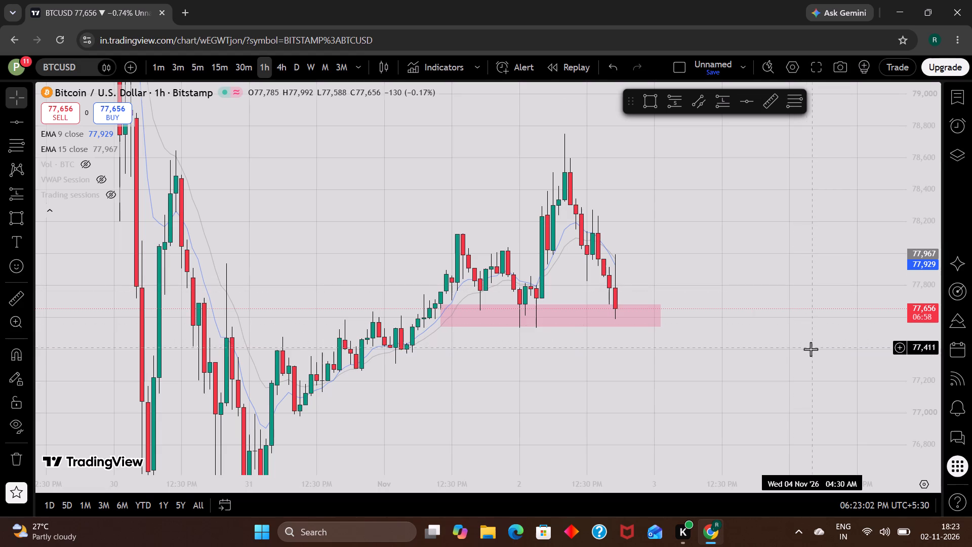
On the 15m chart, lower the upper edge of the pink support zone to about 77,613.
scroll(737, 231, "up", 1)
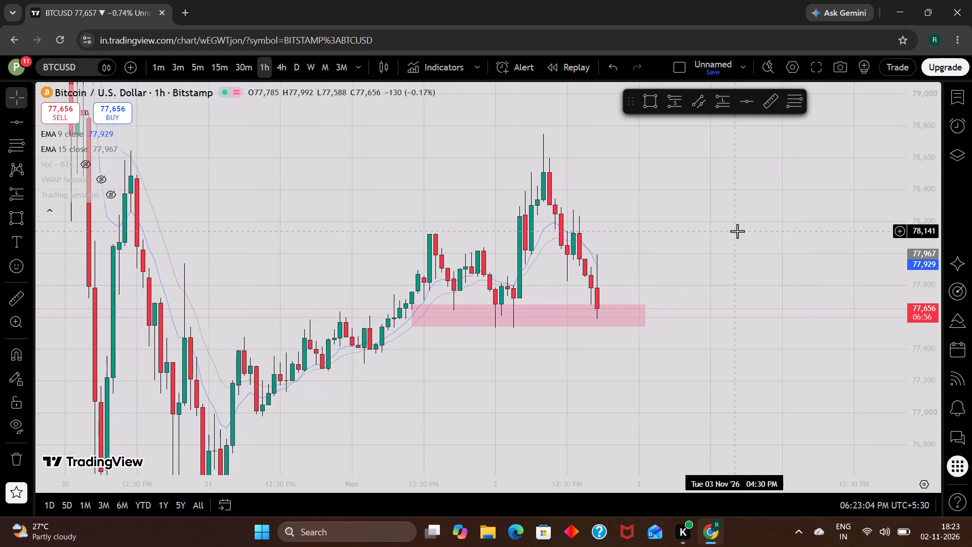
left_click(200, 72)
left_click(224, 72)
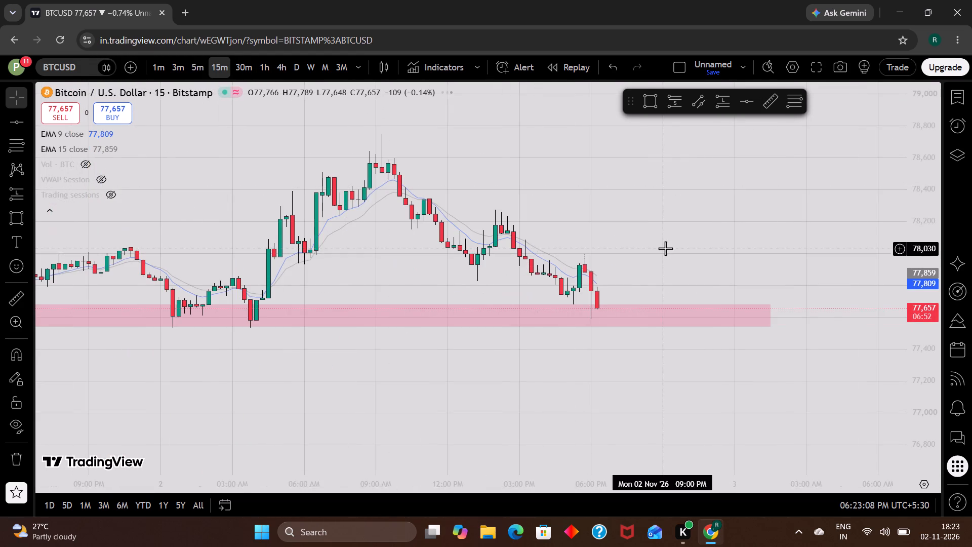
scroll(932, 335, "up", 6)
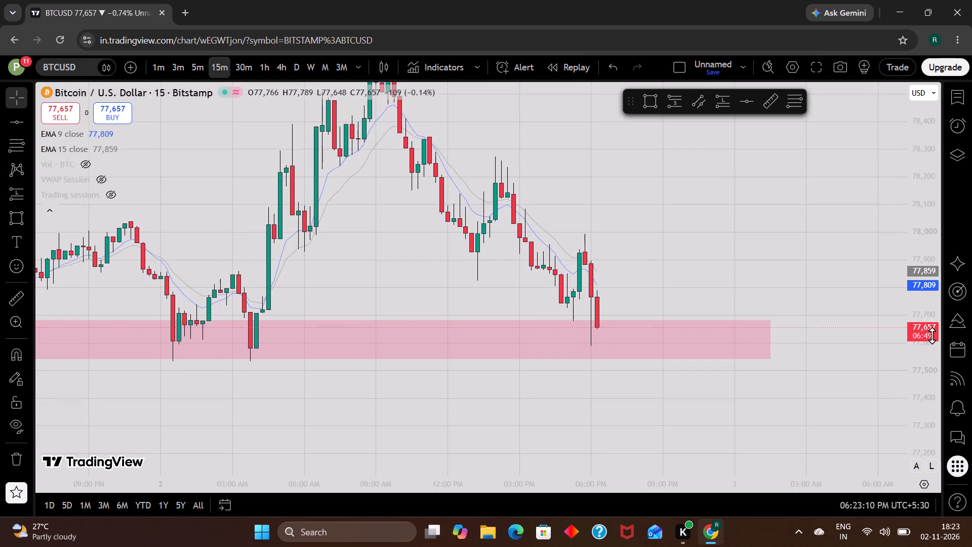
scroll(932, 335, "up", 2)
scroll(790, 249, "down", 3)
scroll(656, 268, "down", 1)
scroll(656, 268, "up", 1)
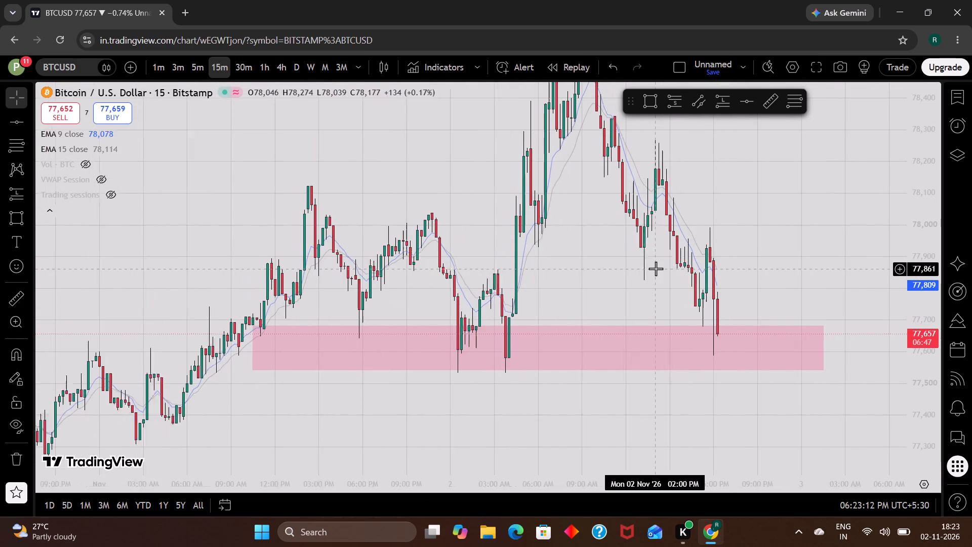
scroll(656, 268, "up", 1)
left_click_drag(521, 327, 580, 364)
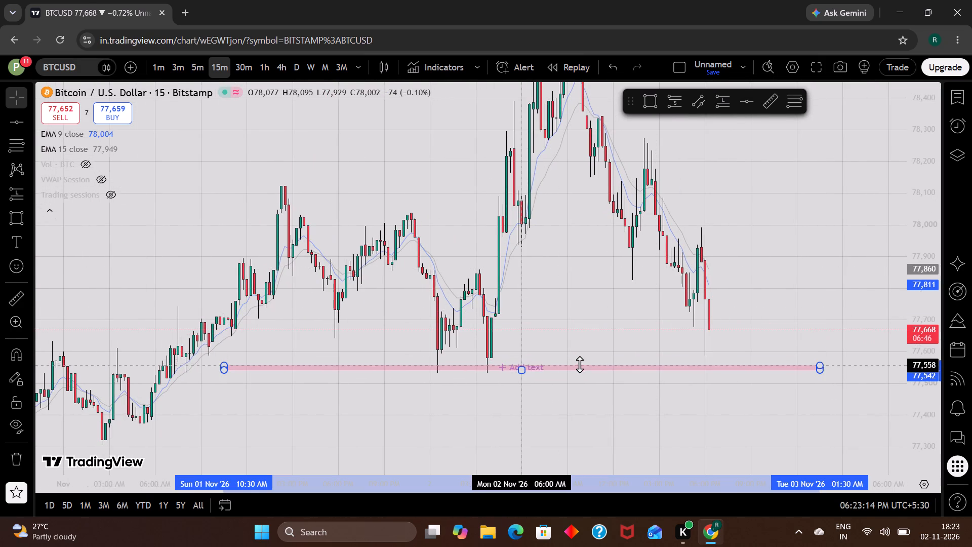
left_click_drag(580, 364, 547, 347)
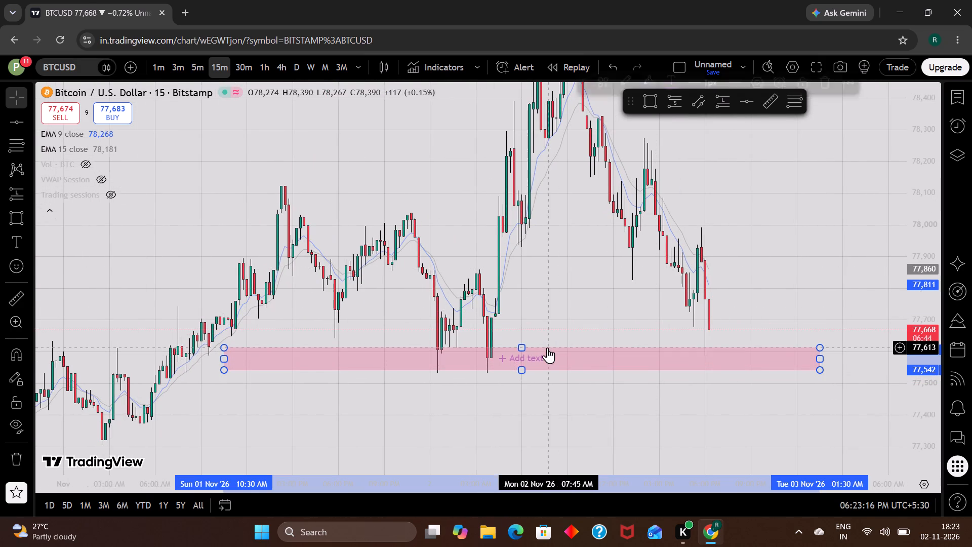
left_click(652, 287)
Compare the adjusted pink zone with the recent candle lows on the 15m chart and then the 1h chart.
scroll(560, 309, "up", 1)
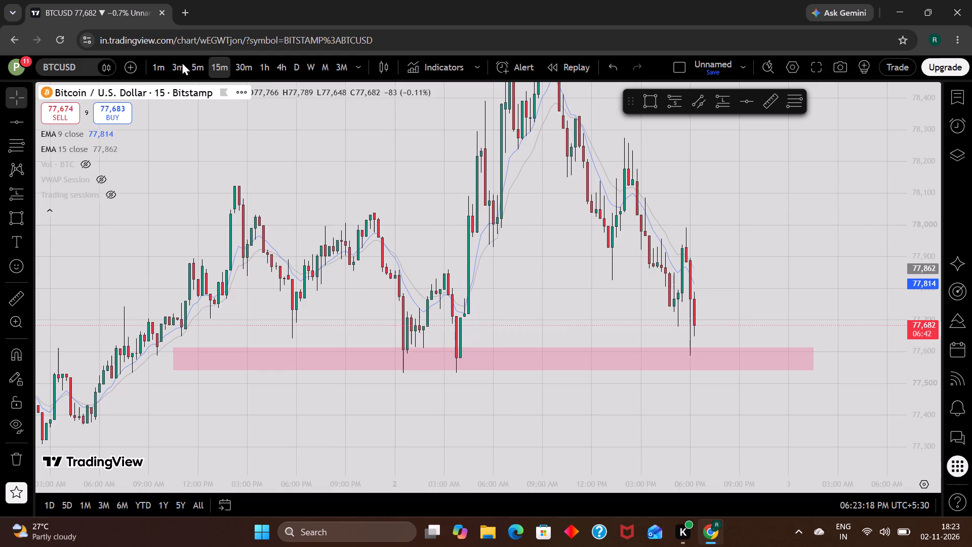
scroll(503, 305, "down", 2)
scroll(503, 305, "up", 2)
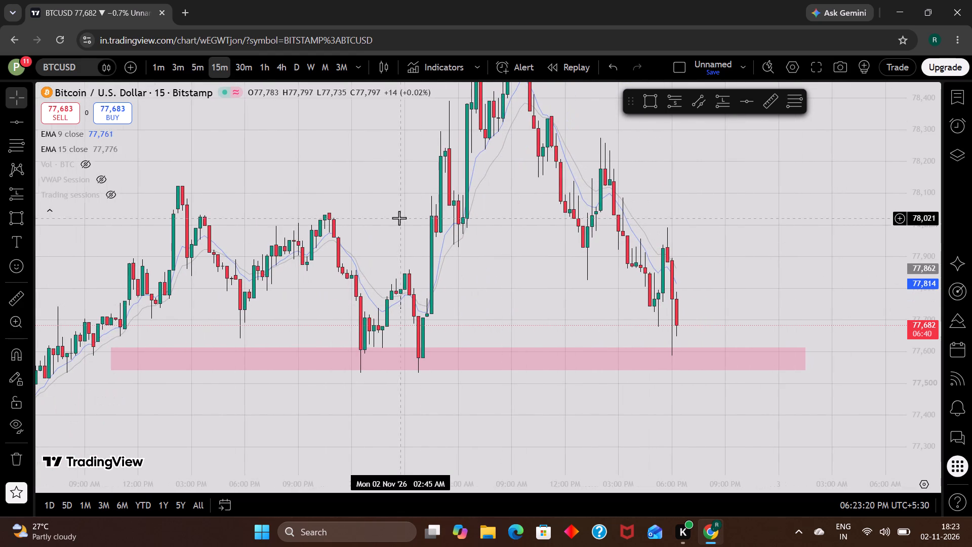
left_click_drag(319, 174, 320, 195)
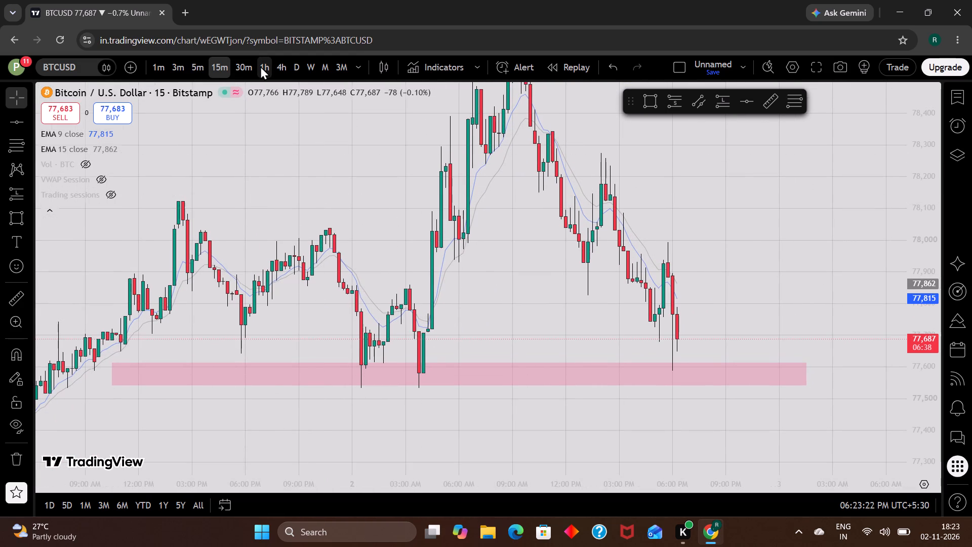
left_click(260, 66)
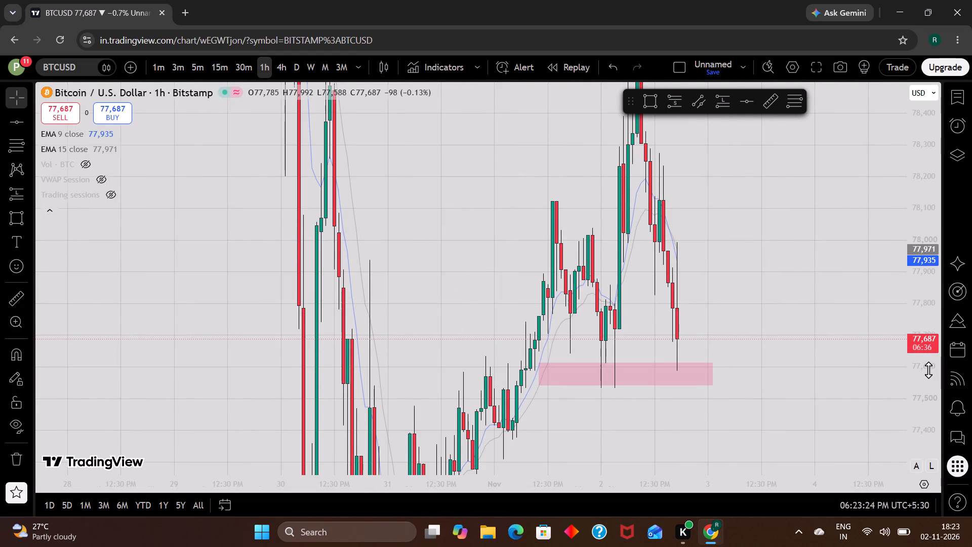
scroll(928, 370, "down", 7)
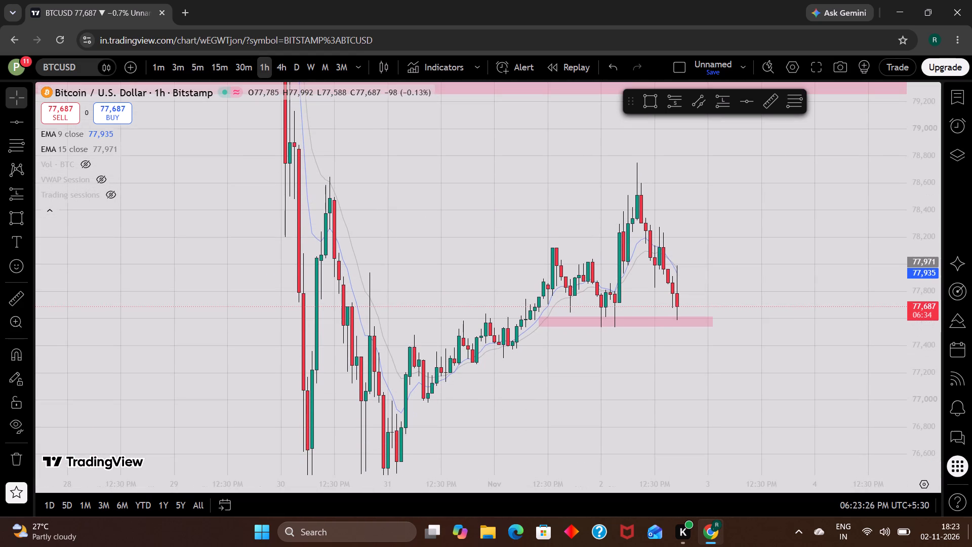
Reduce the computer's display brightness to slightly below half in the system quick settings, and return to the chart.
left_click(880, 532)
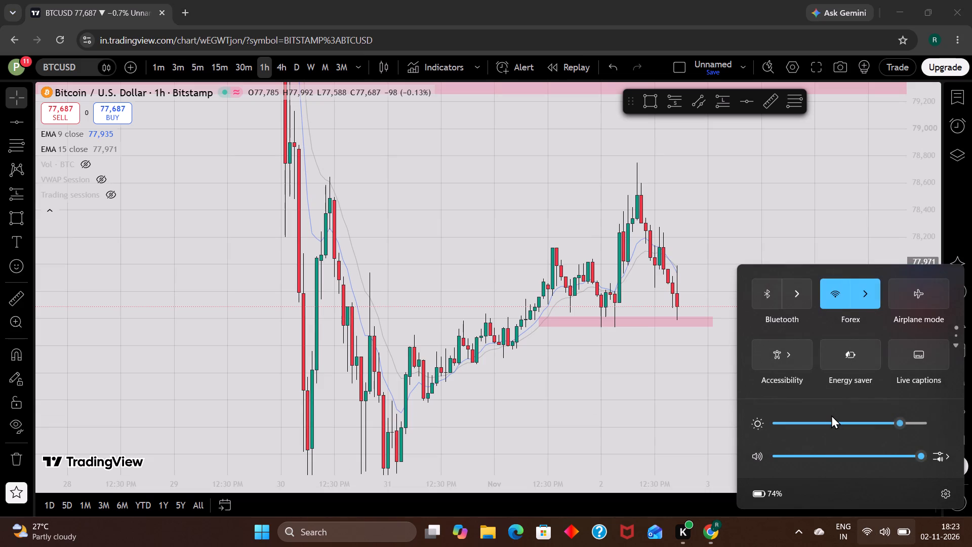
left_click(831, 415)
left_click(841, 418)
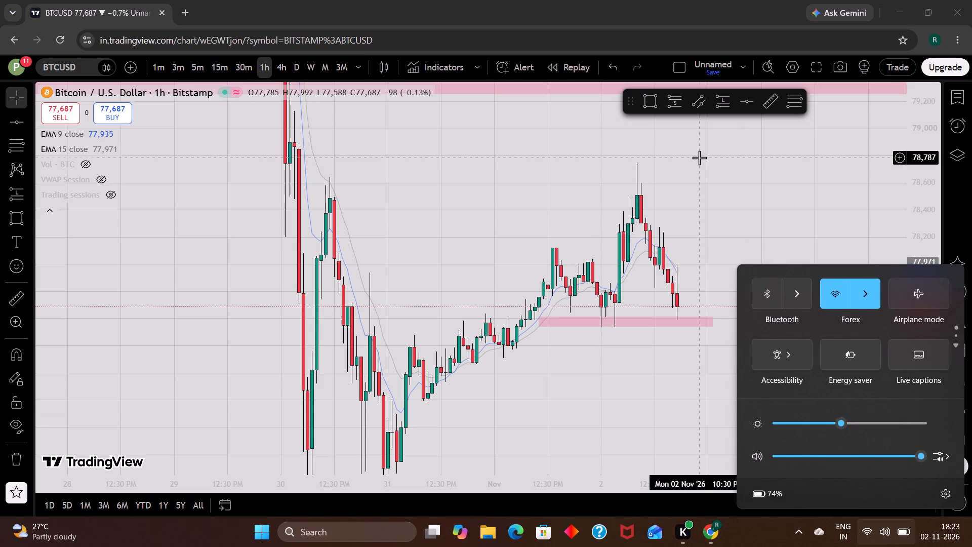
left_click(699, 158)
Examine the price swings, EMAs and latest candles above the pink zone on the 1h chart and then the 15m chart.
scroll(718, 253, "up", 1)
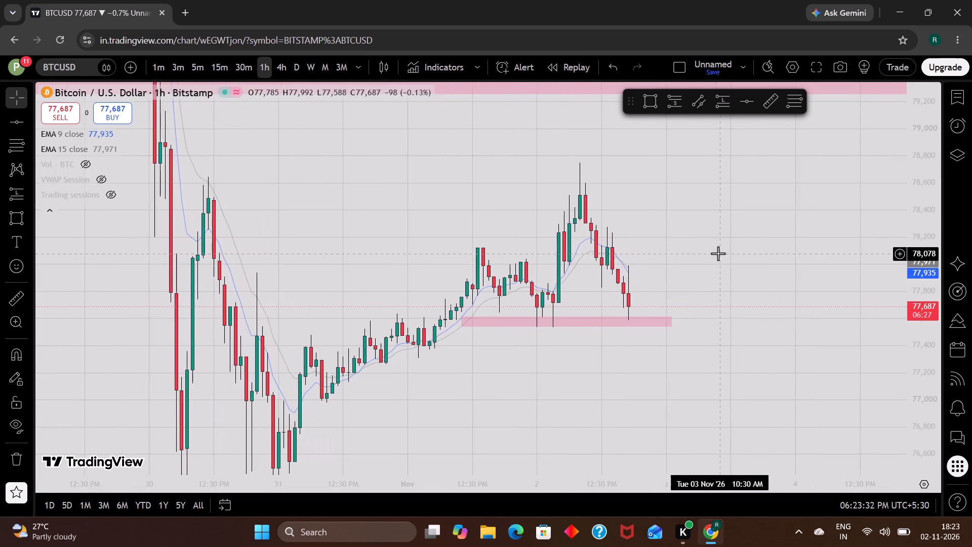
scroll(718, 253, "up", 1)
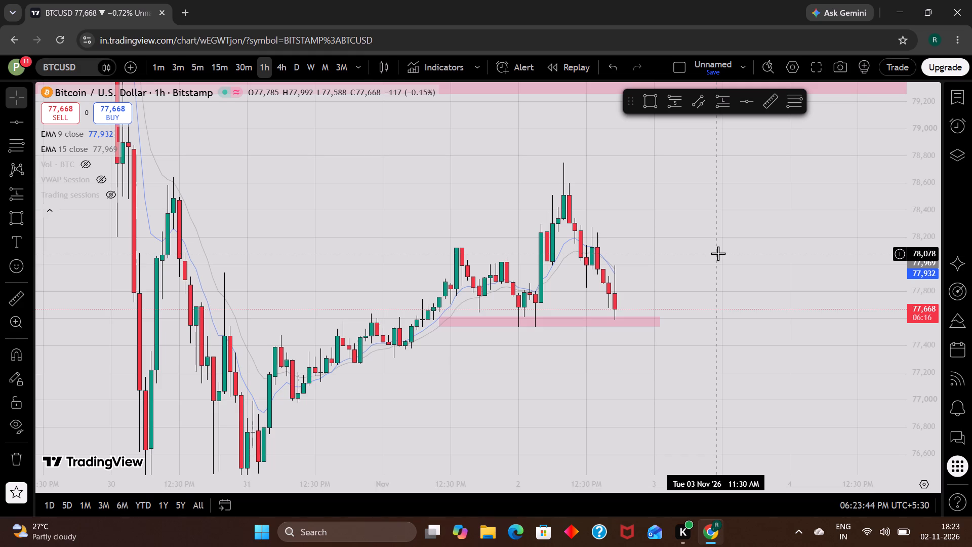
scroll(718, 253, "up", 1)
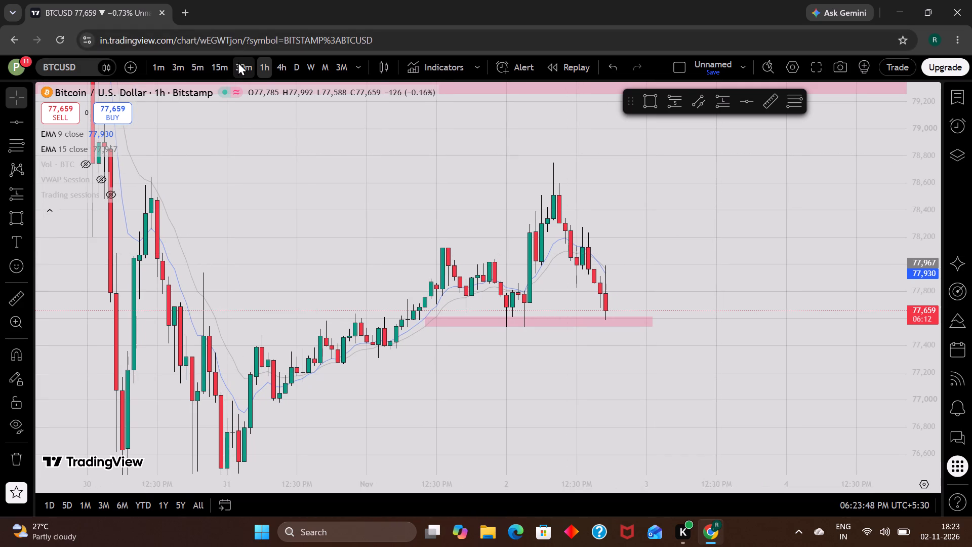
scroll(396, 245, "down", 2)
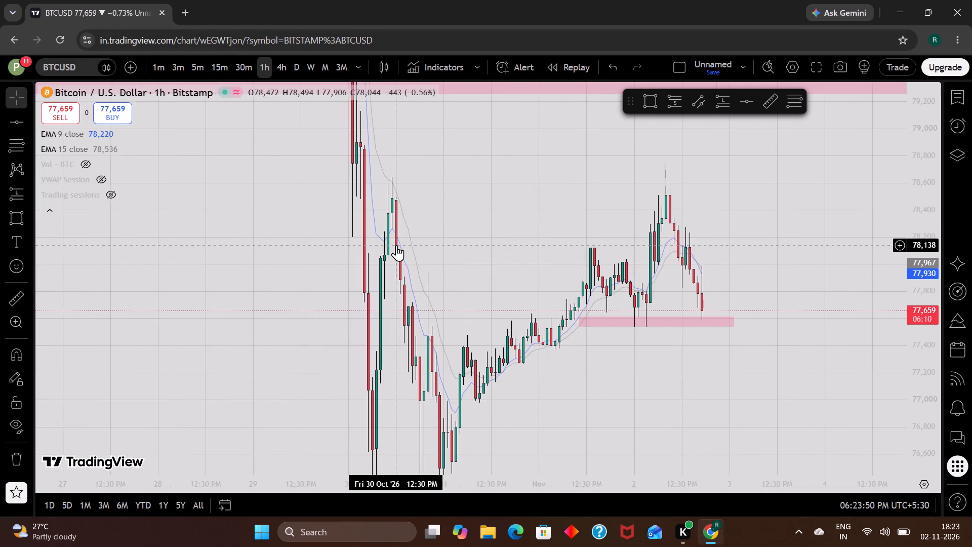
left_click(231, 68)
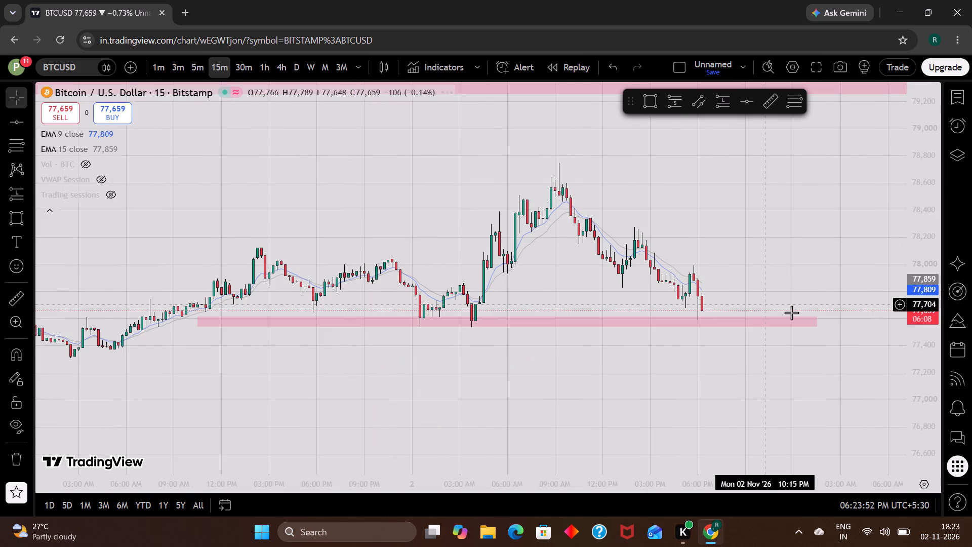
scroll(913, 350, "up", 8)
scroll(823, 297, "down", 2)
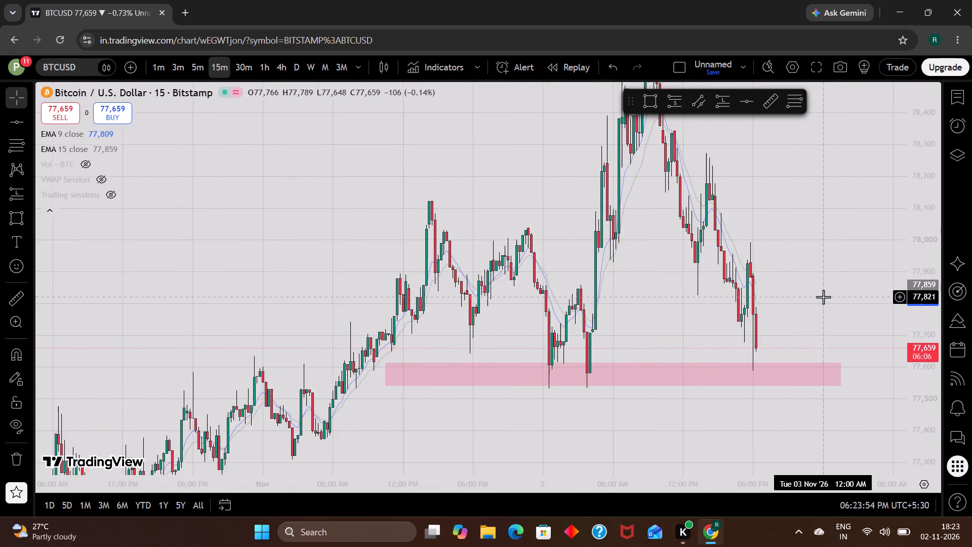
scroll(823, 297, "up", 2)
scroll(921, 349, "down", 1)
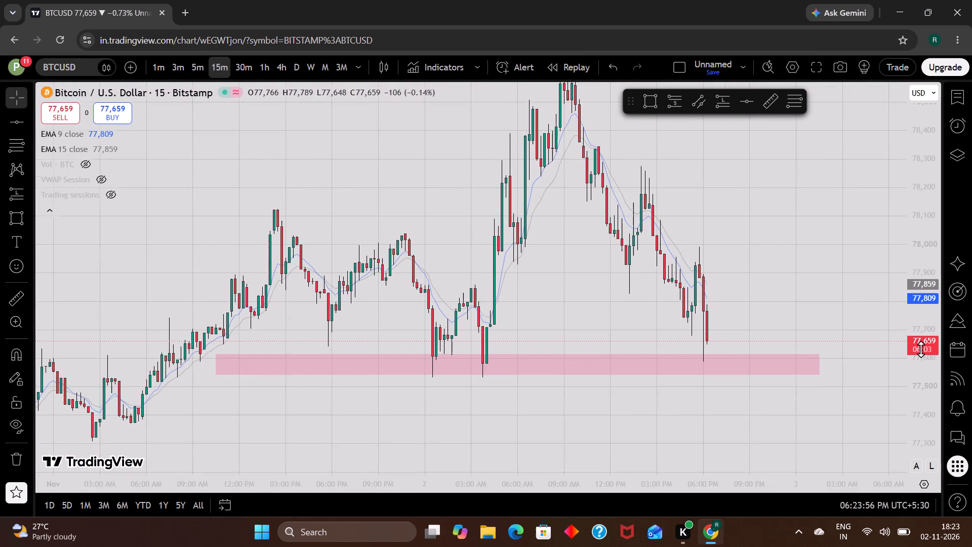
scroll(921, 349, "down", 1)
scroll(745, 286, "up", 1)
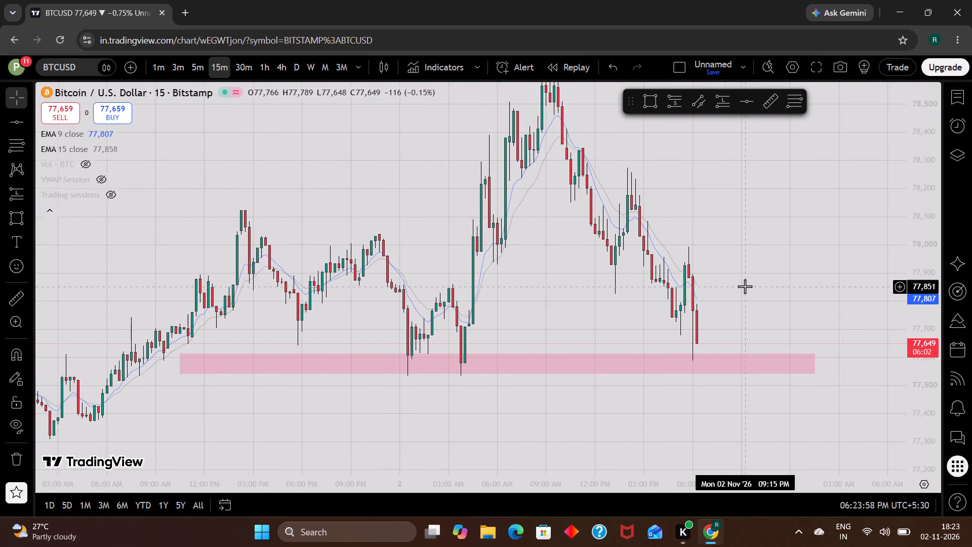
left_click_drag(709, 222, 704, 244)
scroll(704, 244, "up", 1)
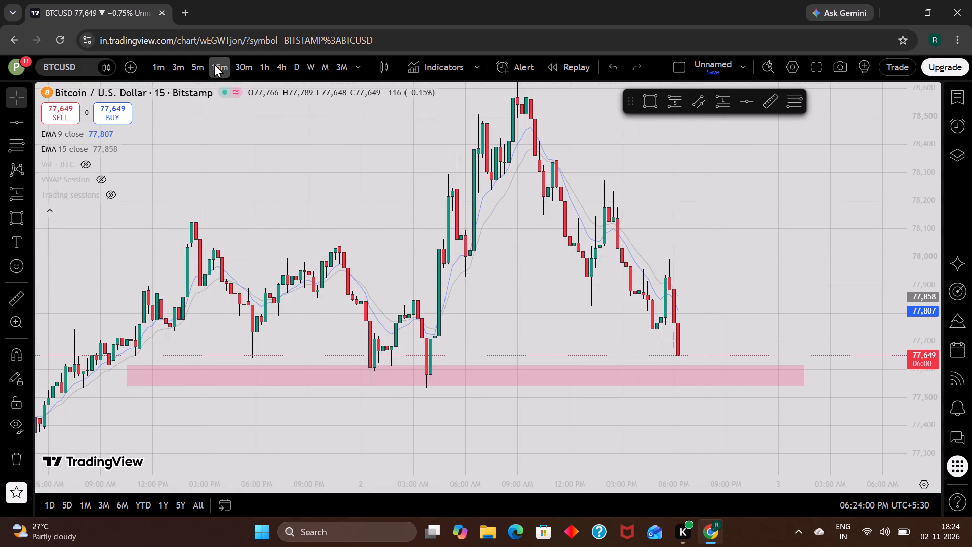
Set the Bitcoin chart to the 5-minute timeframe and examine the recent candles, EMAs and their approach to the pink zone.
left_click(197, 70)
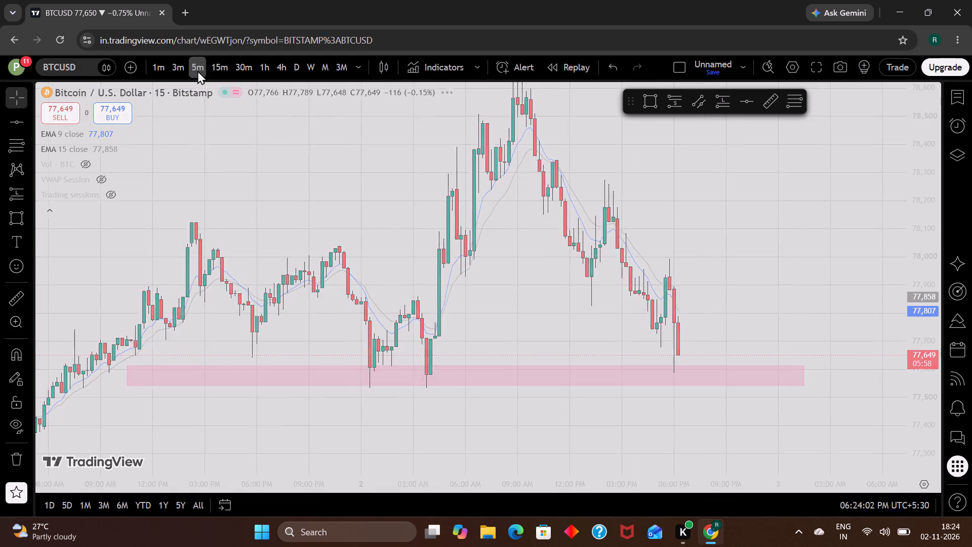
scroll(502, 257, "down", 5)
scroll(505, 277, "up", 2)
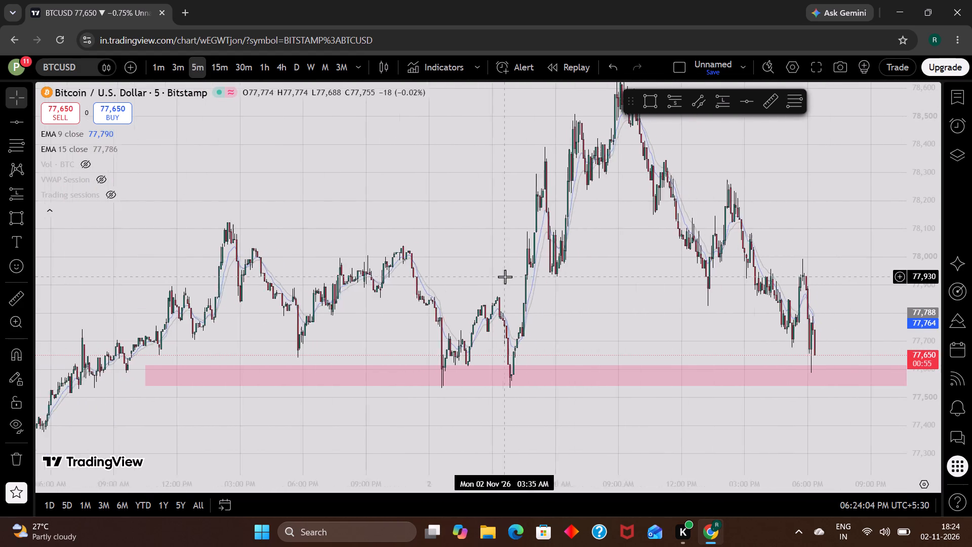
scroll(505, 277, "up", 3)
scroll(413, 309, "down", 4)
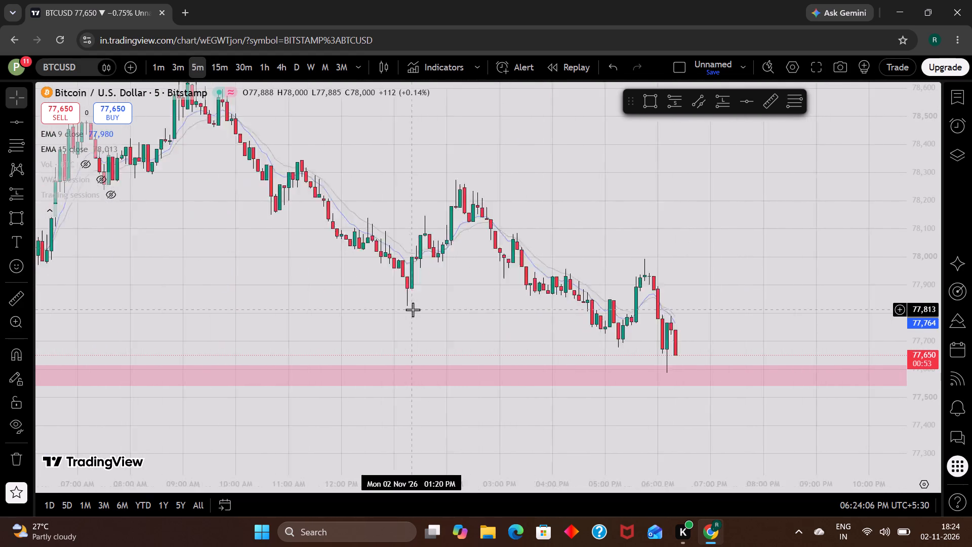
scroll(413, 309, "down", 1)
scroll(557, 336, "up", 2)
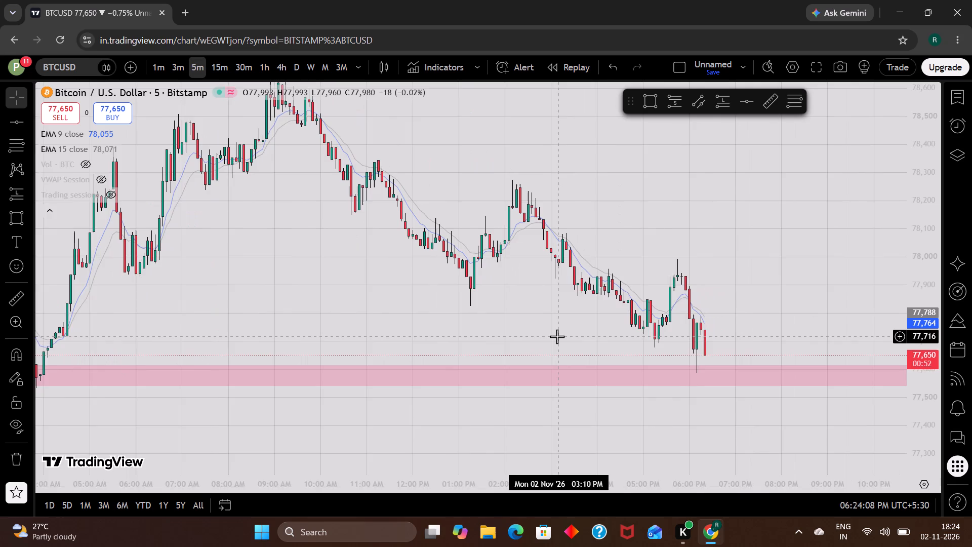
scroll(557, 336, "up", 1)
scroll(461, 339, "up", 1)
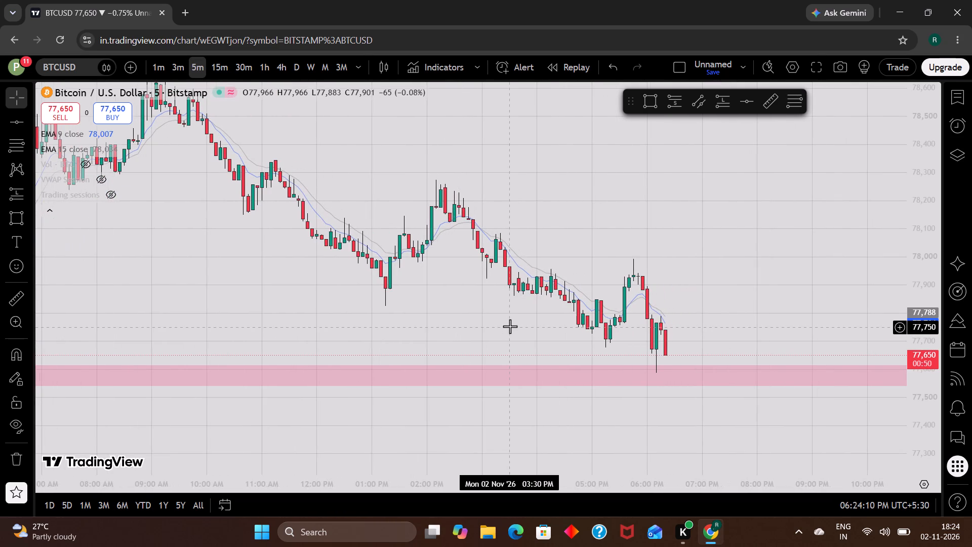
scroll(748, 283, "up", 1)
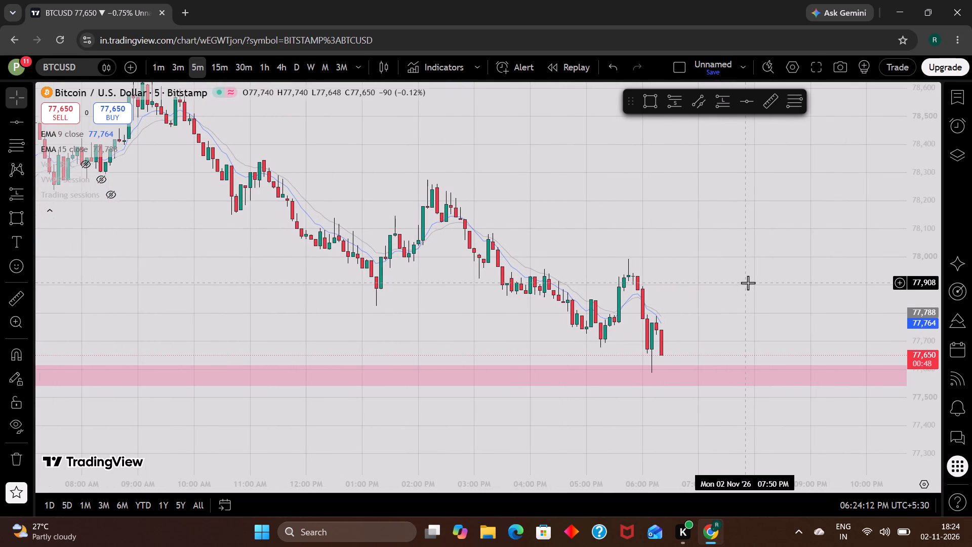
scroll(748, 283, "up", 1)
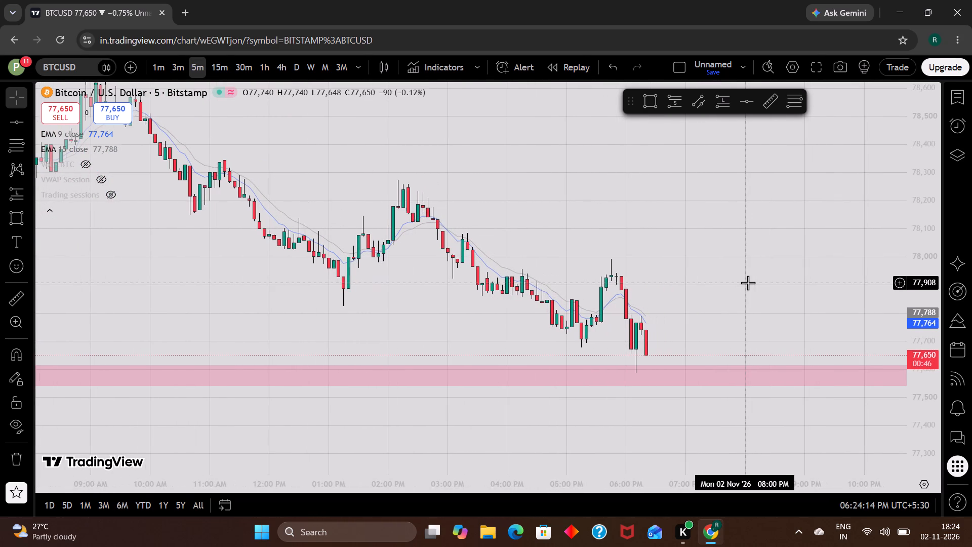
Switch the chart symbol to XAUUSD (Gold Spot) and set the timeframe to 15 minutes.
key("Down")
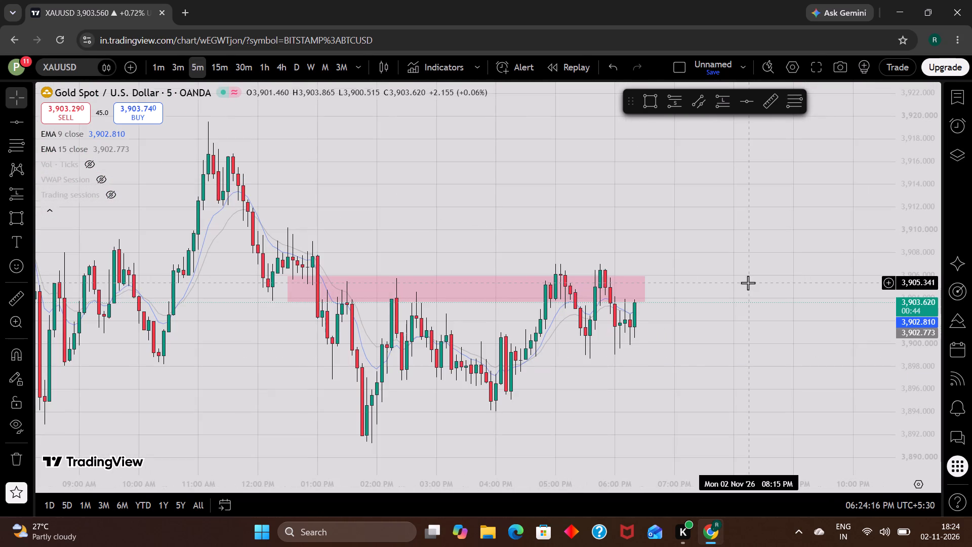
left_click(230, 68)
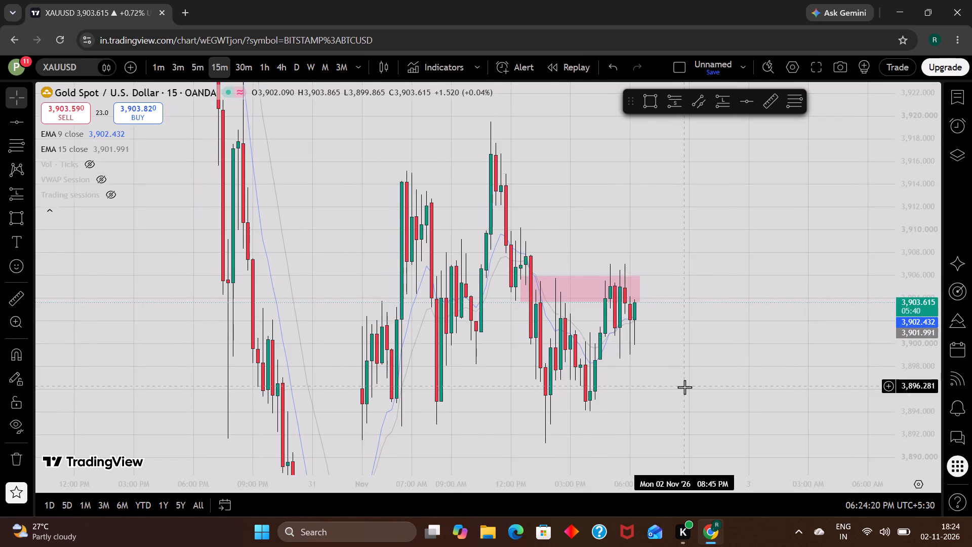
scroll(684, 387, "up", 1)
scroll(927, 418, "down", 4)
scroll(692, 346, "up", 1)
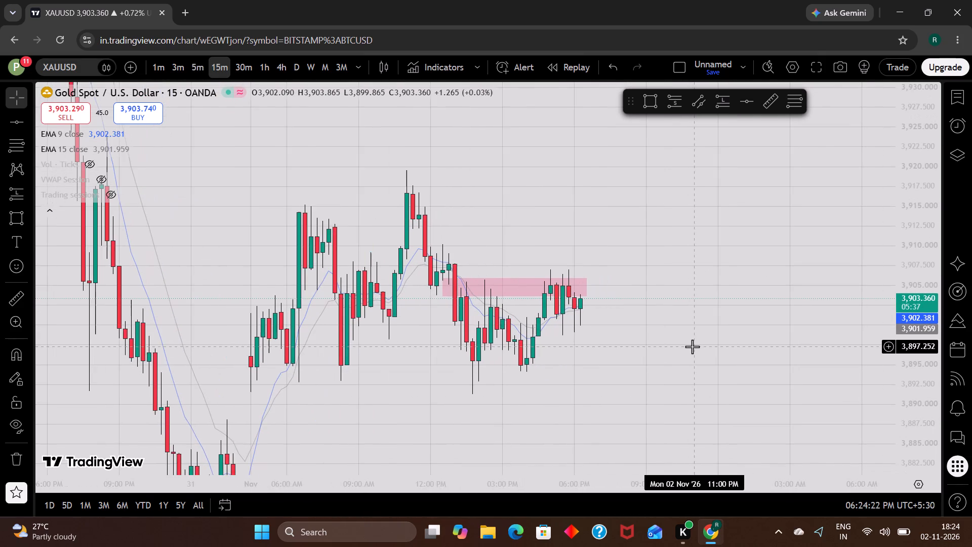
scroll(692, 346, "up", 1)
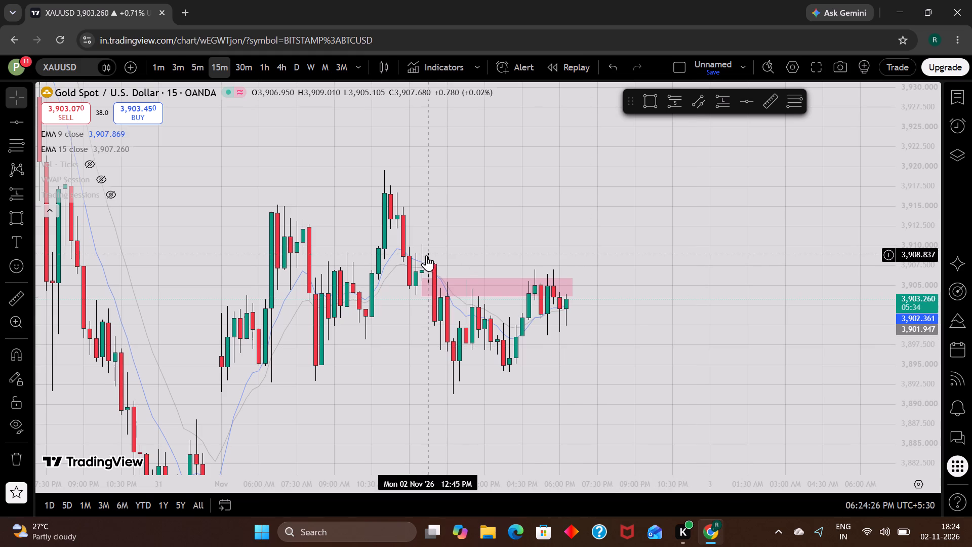
Delete the old pink rectangle zone between 3,905.929 and 3,903.680 from the gold chart and dismiss the notification.
left_click(572, 291)
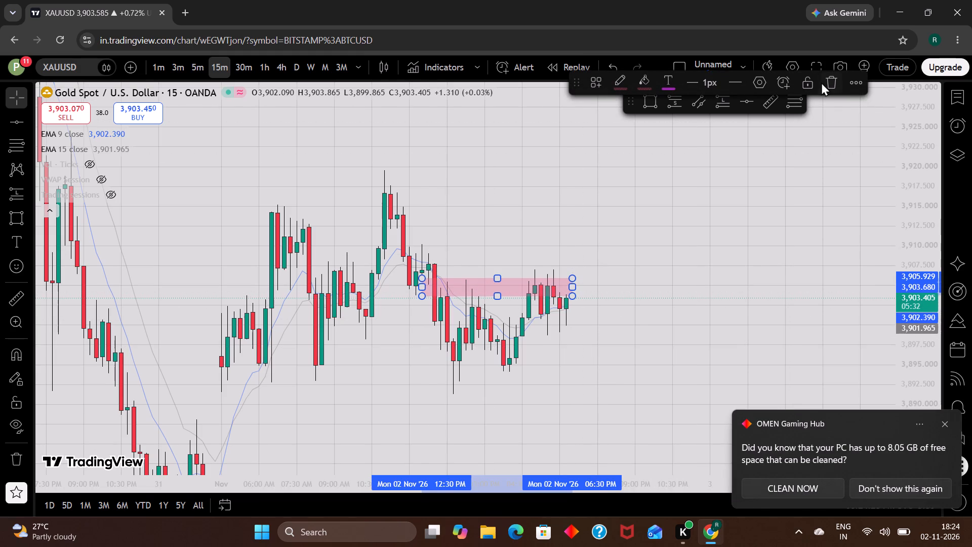
left_click(821, 85)
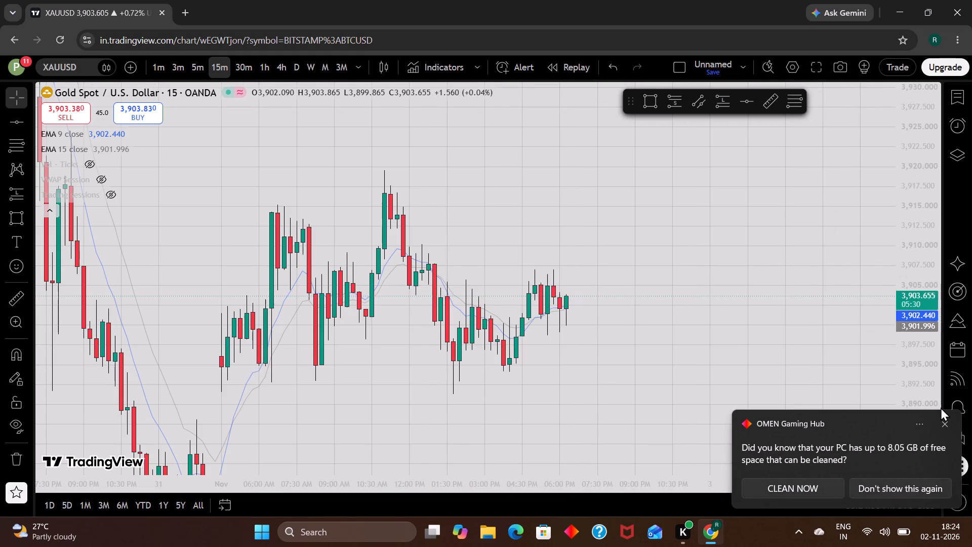
left_click(944, 418)
Draw a rectangle zone on gold's recent highs from about 3,905.2 to 3,906.9, spanning 4:30 PM to about 6:45 PM on 2 Nov.
left_click(644, 103)
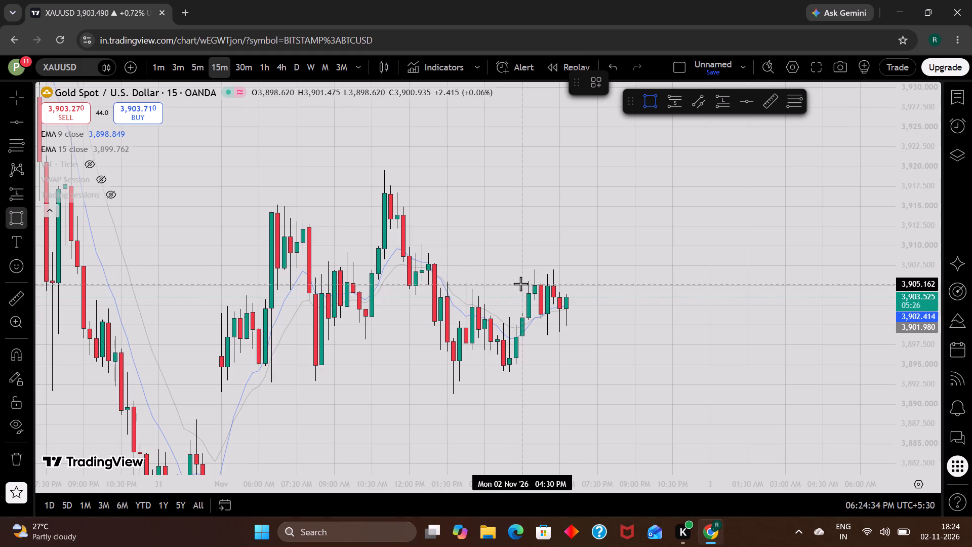
left_click_drag(520, 284, 580, 270)
Examine the 15-minute gold candles around the new pink zone and the preceding price swings.
left_click_drag(580, 270, 727, 347)
left_click(727, 347)
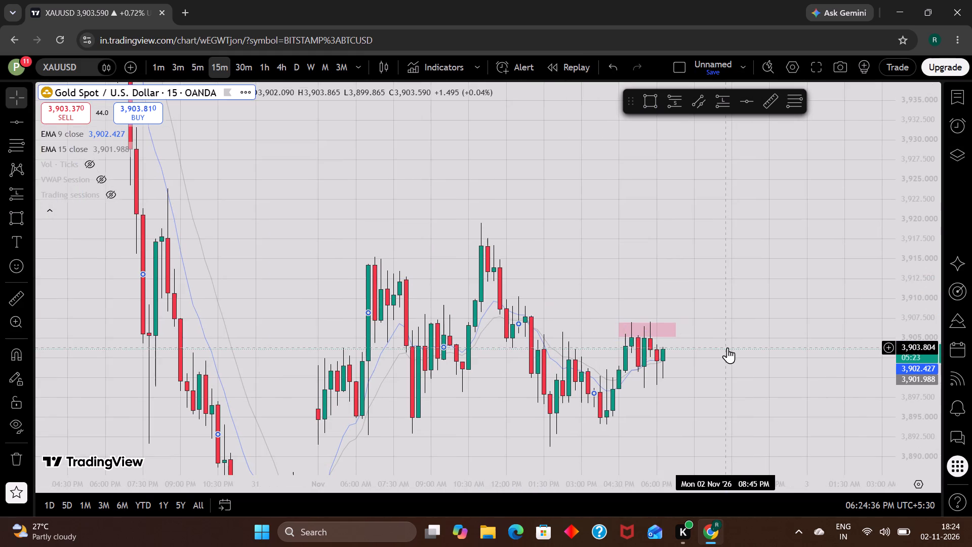
left_click_drag(727, 347, 706, 295)
scroll(706, 295, "up", 1)
left_click_drag(706, 295, 698, 324)
scroll(698, 324, "down", 2)
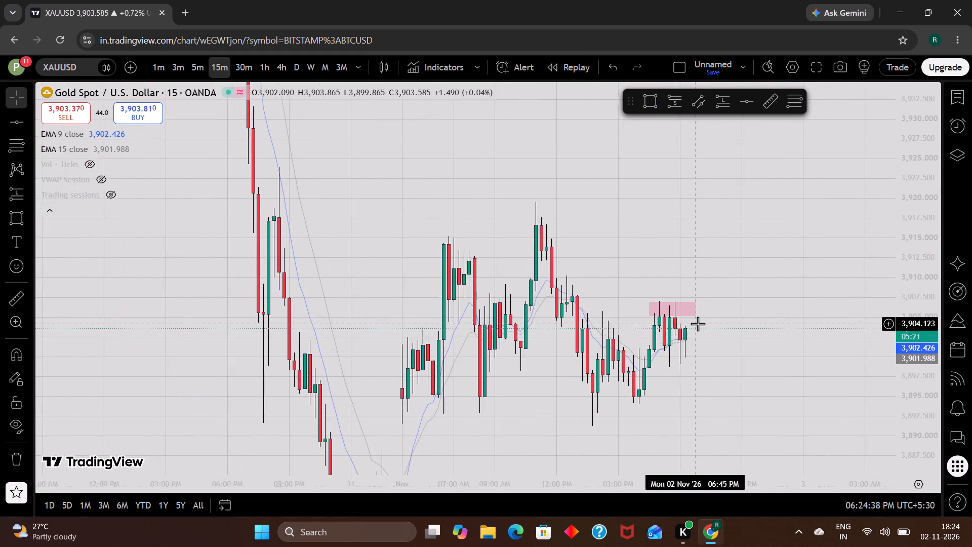
scroll(577, 223, "up", 1)
scroll(743, 327, "up", 1)
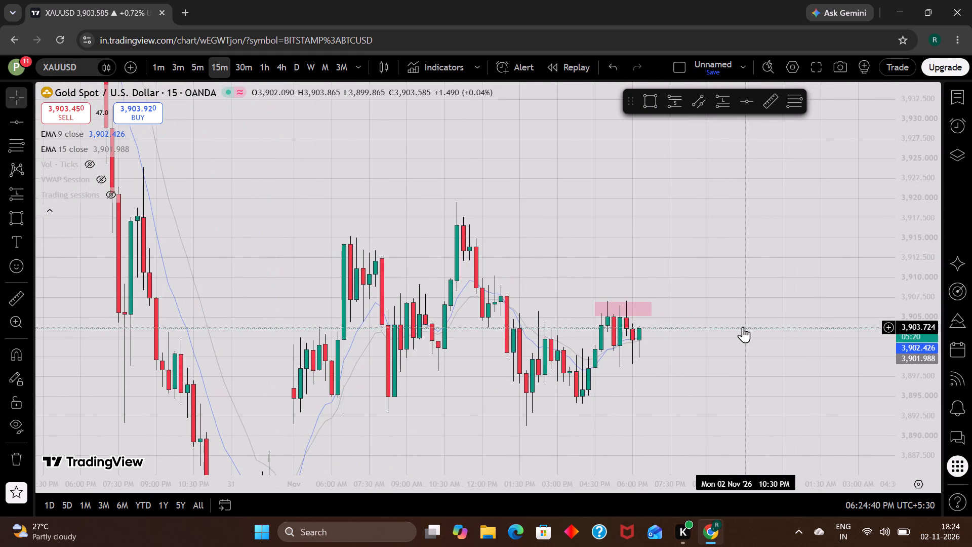
left_click_drag(743, 327, 729, 351)
scroll(729, 351, "down", 3)
scroll(691, 255, "up", 1)
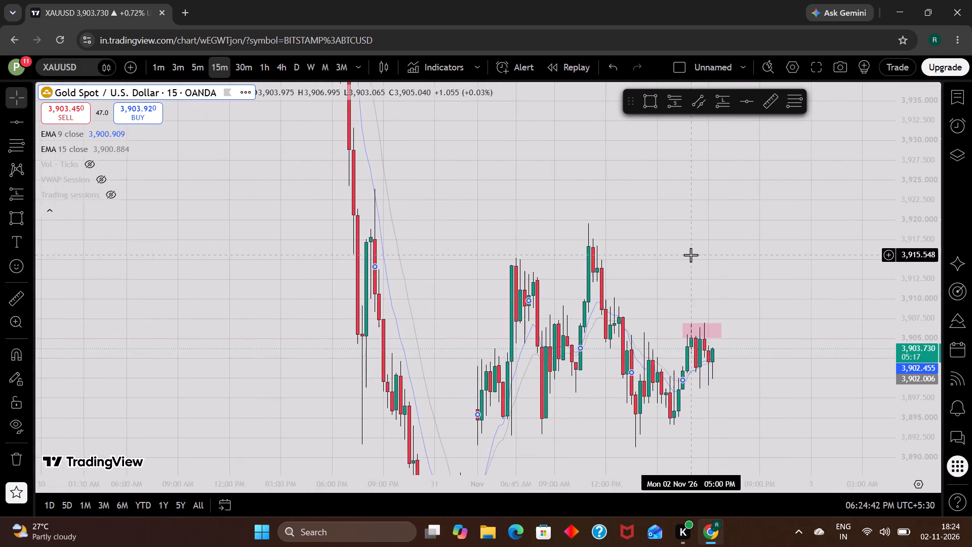
scroll(691, 255, "up", 1)
left_click_drag(638, 281, 626, 181)
scroll(626, 181, "up", 1)
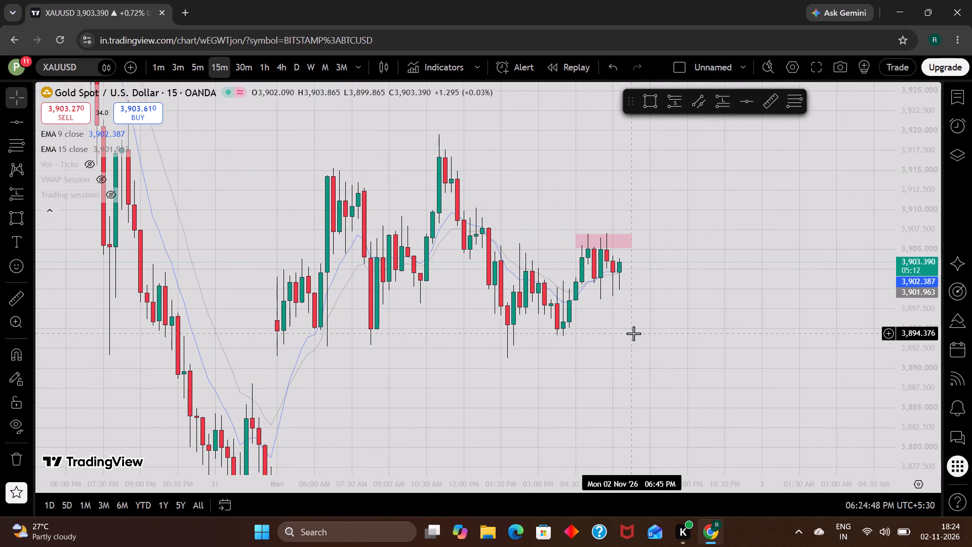
scroll(627, 331, "up", 1)
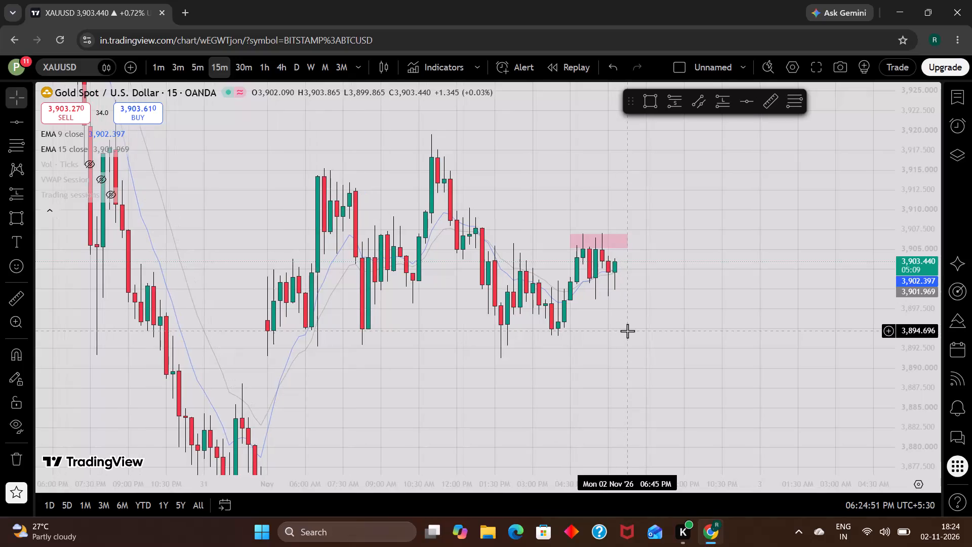
left_click_drag(627, 331, 626, 345)
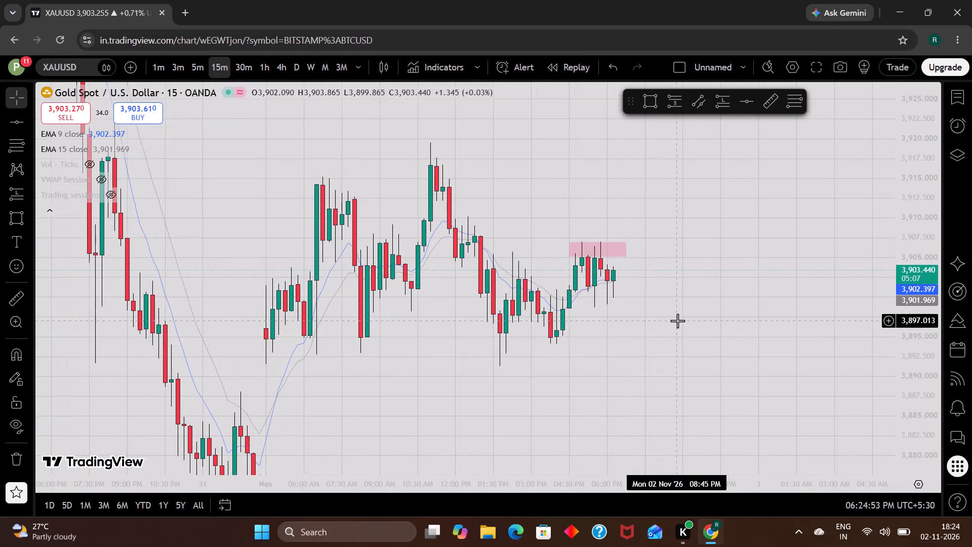
left_click_drag(677, 321, 665, 328)
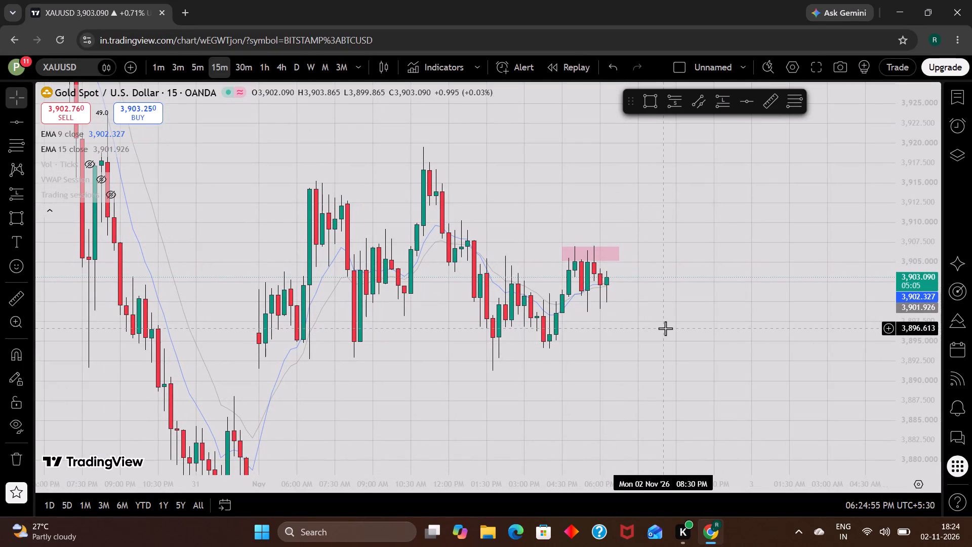
Compare gold's price action on the 1-hour and daily timeframes, returning to the 15-minute chart.
left_click(262, 63)
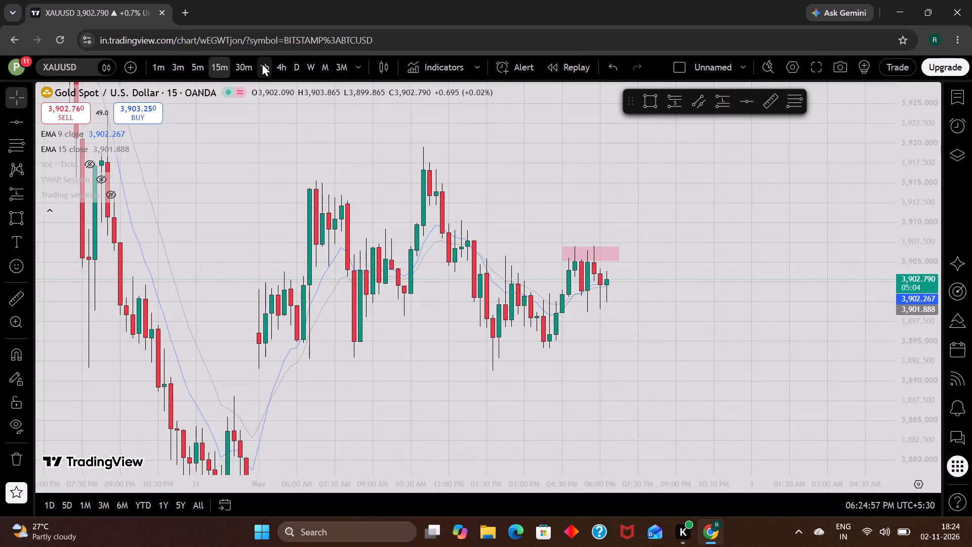
left_click(295, 68)
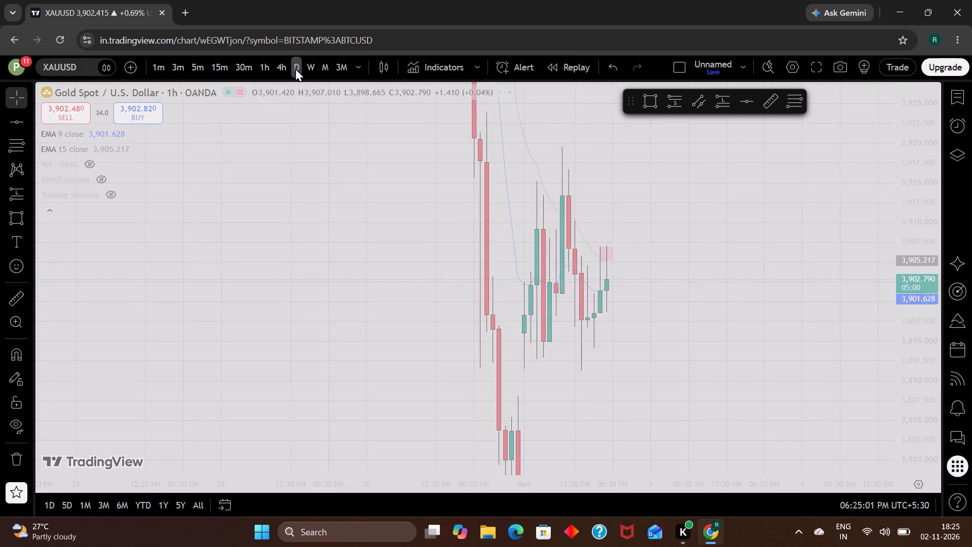
scroll(930, 409, "down", 11)
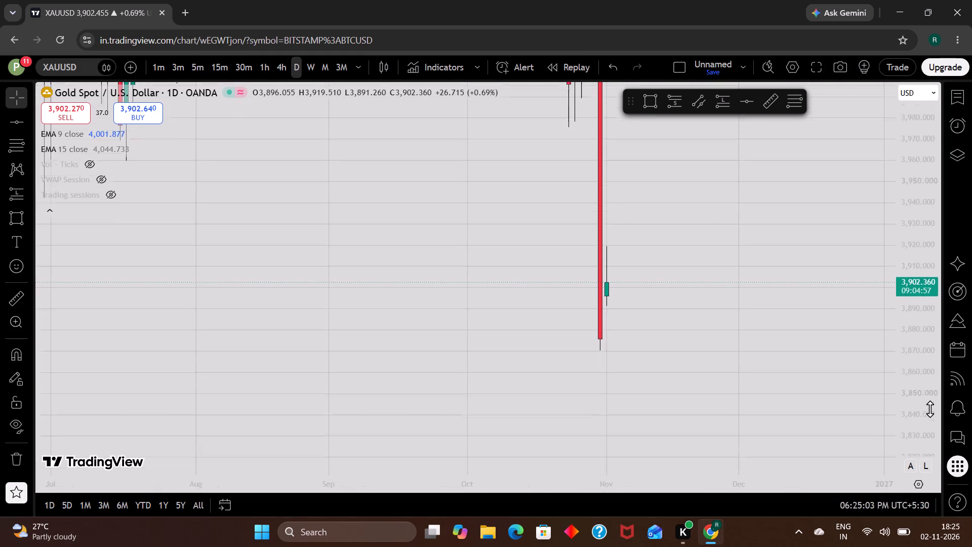
scroll(930, 409, "down", 7)
scroll(930, 409, "up", 3)
left_click(224, 64)
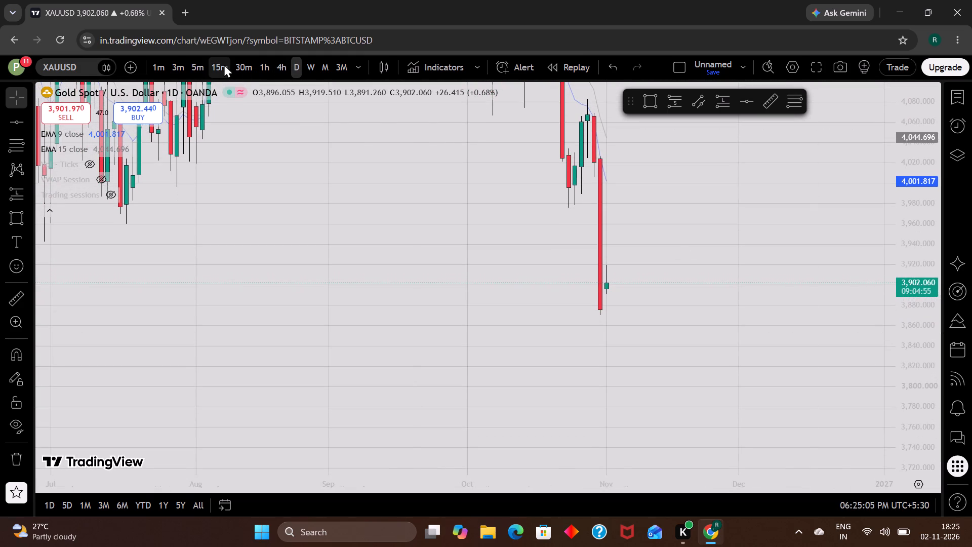
scroll(914, 358, "up", 20)
scroll(914, 358, "up", 1)
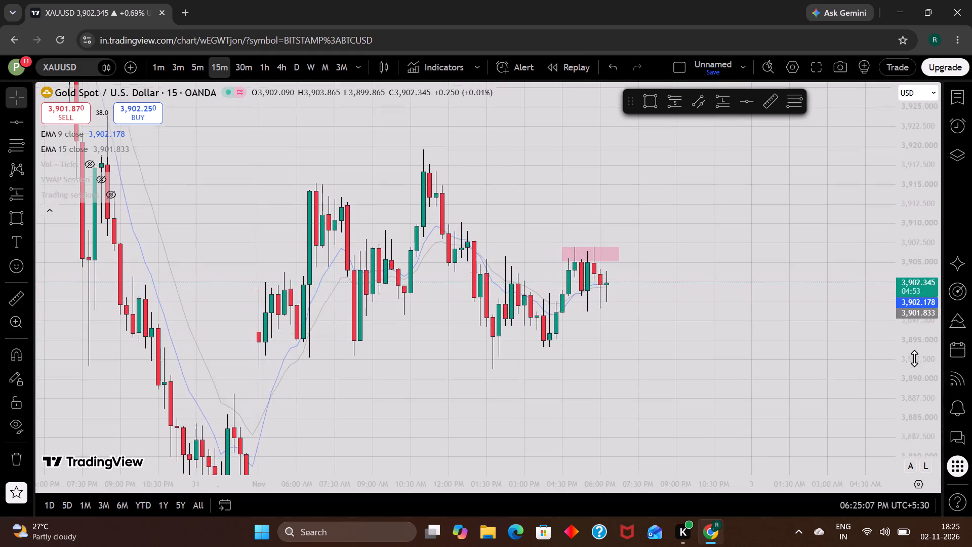
scroll(727, 302, "down", 2)
scroll(727, 358, "up", 3)
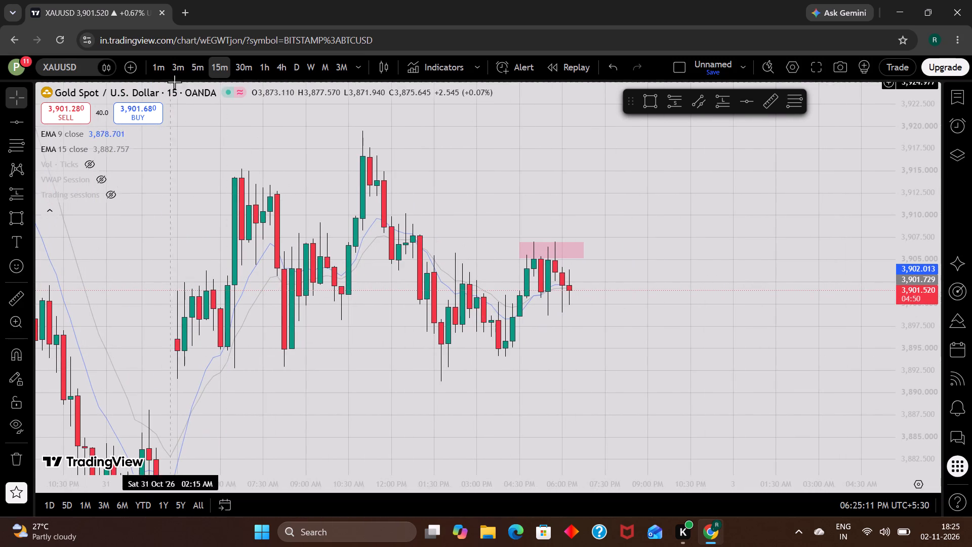
Examine gold on the 5-minute timeframe around the pink zone and the preceding swing lows.
left_click(199, 71)
scroll(709, 346, "down", 3)
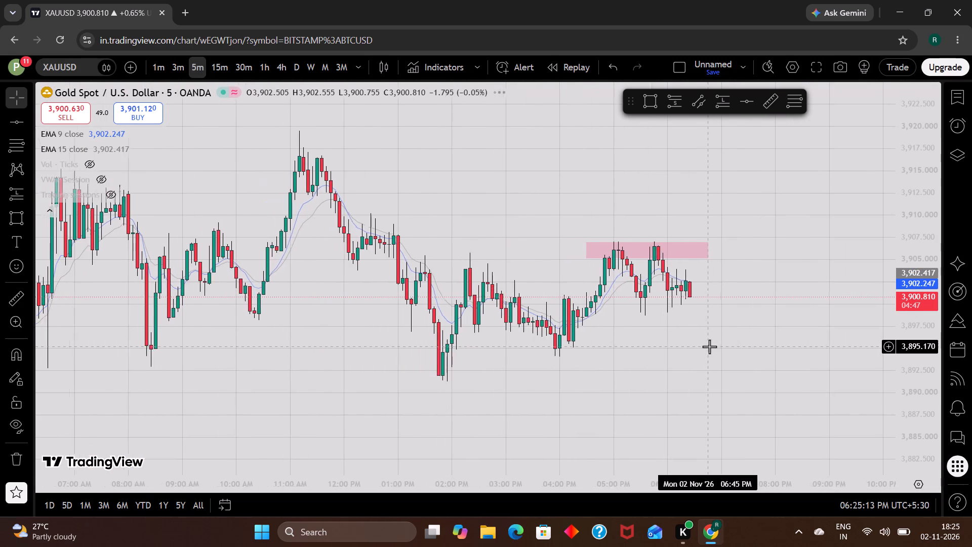
scroll(929, 400, "up", 5)
scroll(808, 384, "up", 1)
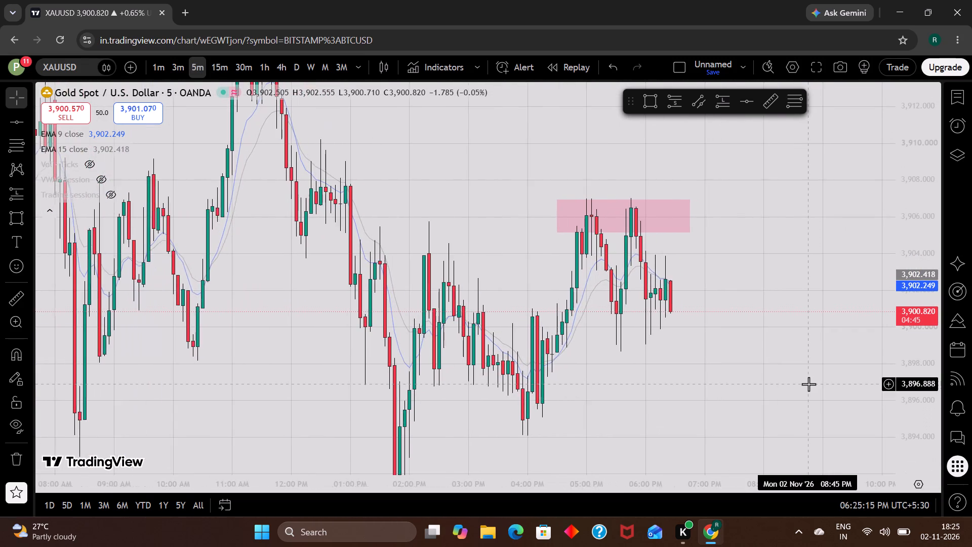
scroll(808, 384, "up", 2)
left_click_drag(802, 390, 759, 356)
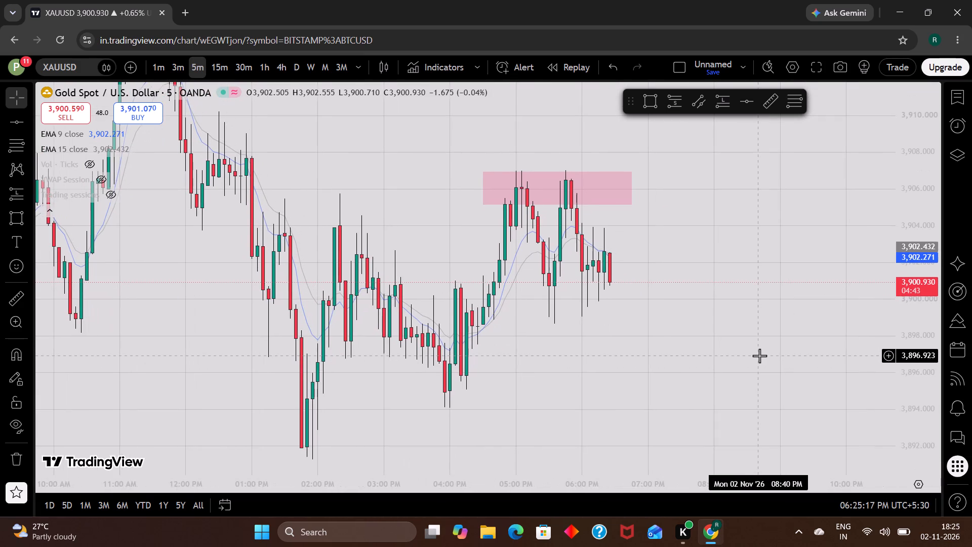
scroll(759, 356, "down", 2)
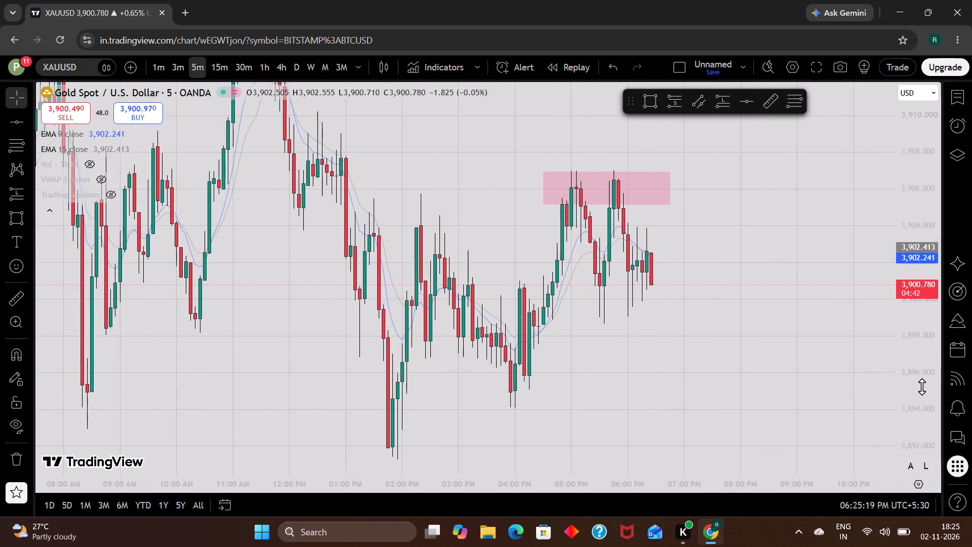
scroll(925, 386, "down", 3)
scroll(925, 386, "up", 2)
scroll(710, 354, "up", 1)
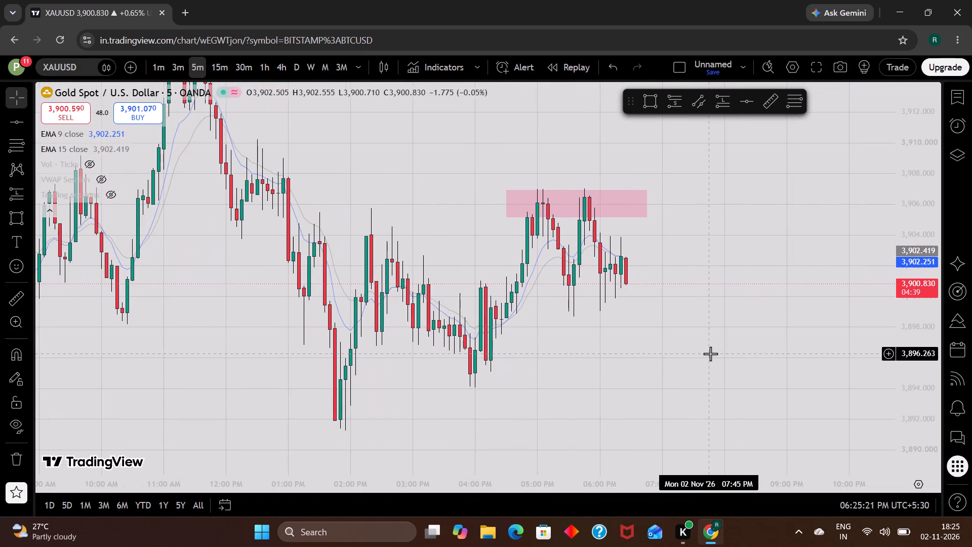
left_click_drag(710, 354, 707, 361)
scroll(707, 361, "up", 1)
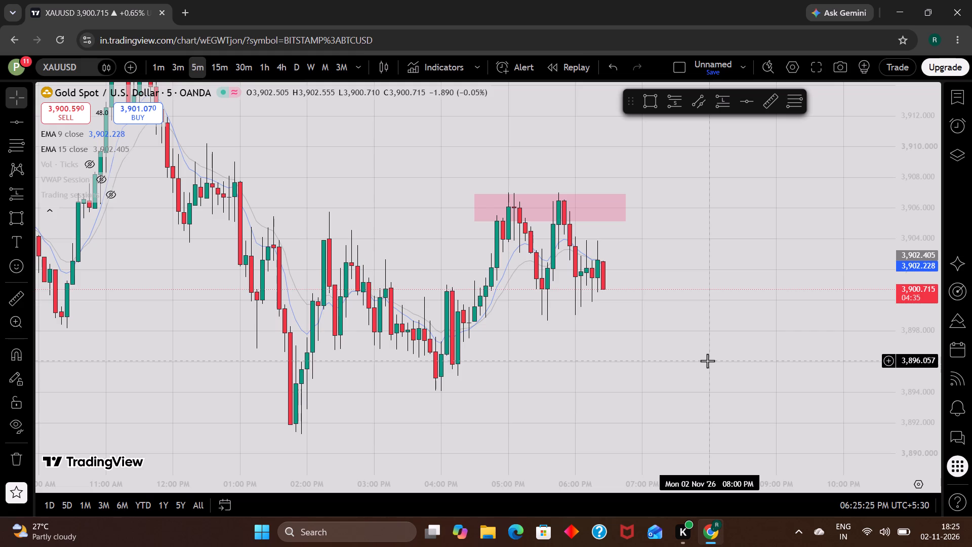
scroll(707, 361, "down", 1)
scroll(707, 361, "up", 1)
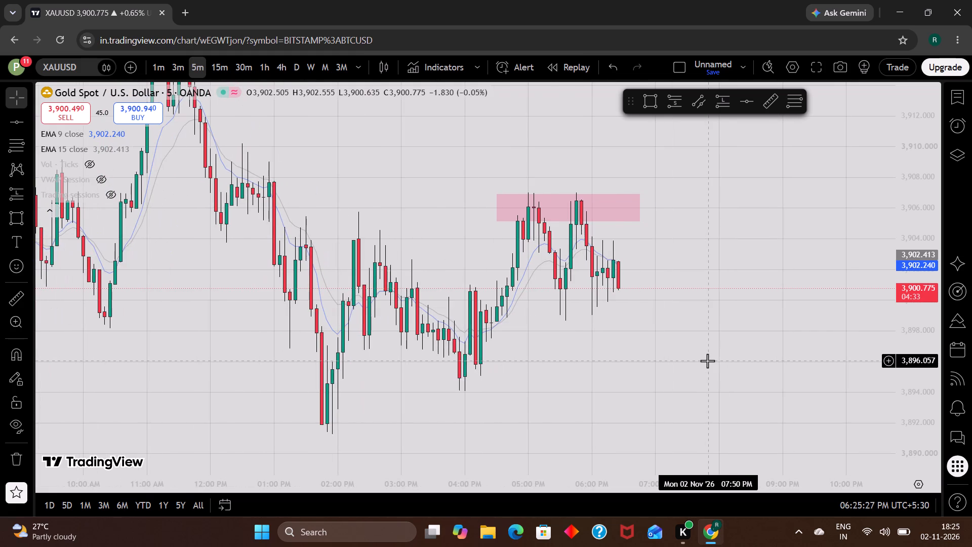
scroll(707, 361, "up", 1)
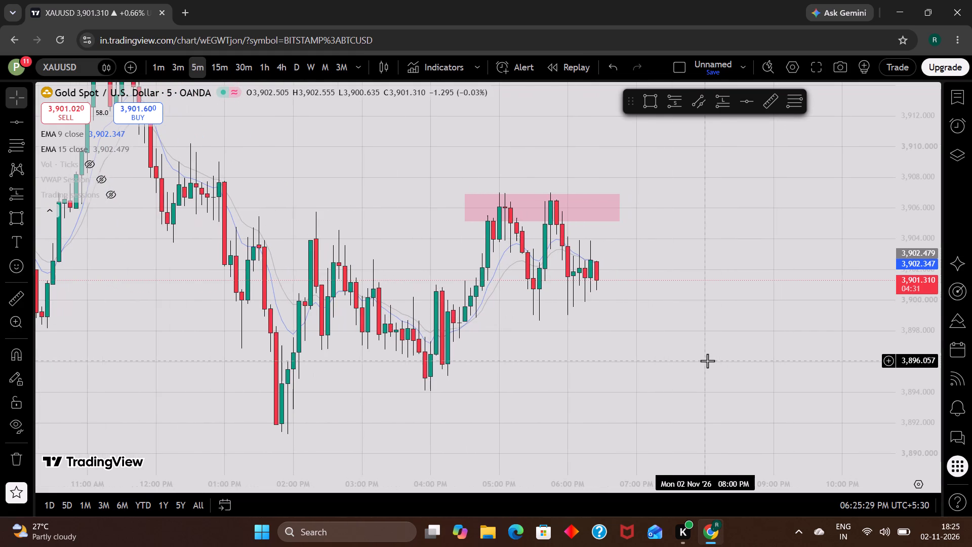
scroll(720, 370, "up", 1)
Switch the chart symbol to AUDUSD and check its existing pink zone on the 4-hour timeframe.
key("Down")
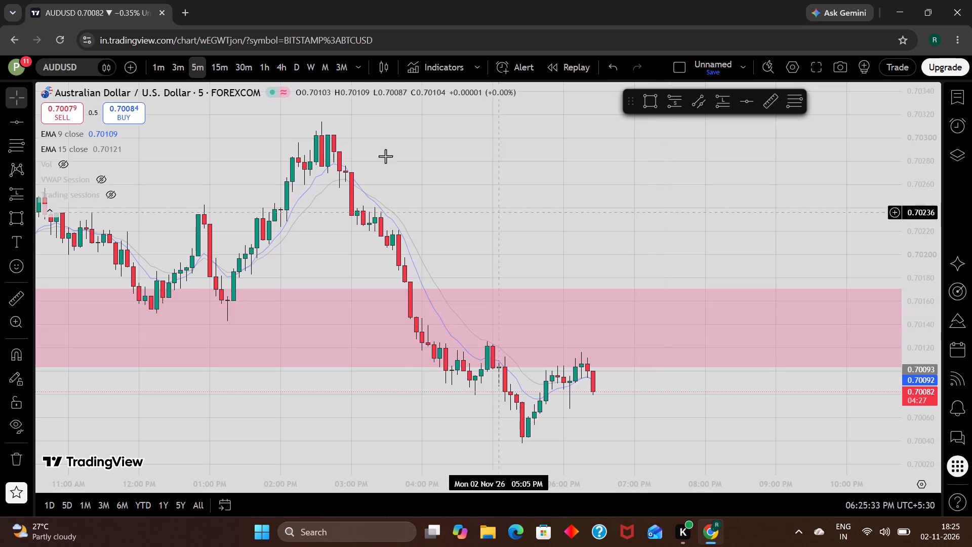
left_click(279, 68)
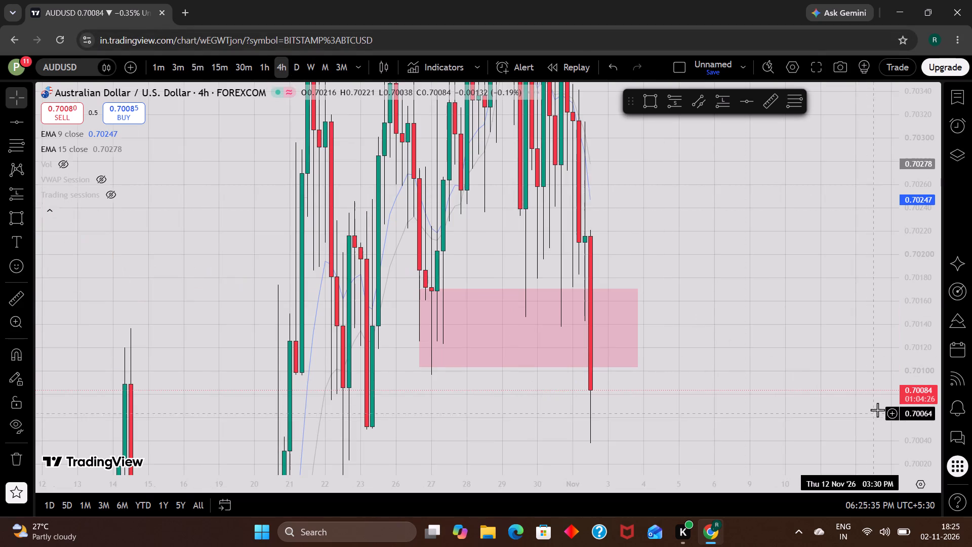
scroll(905, 409, "down", 3)
Switch the chart symbol to EURUSD, keeping the 4-hour timeframe.
key("Down")
scroll(761, 350, "up", 1)
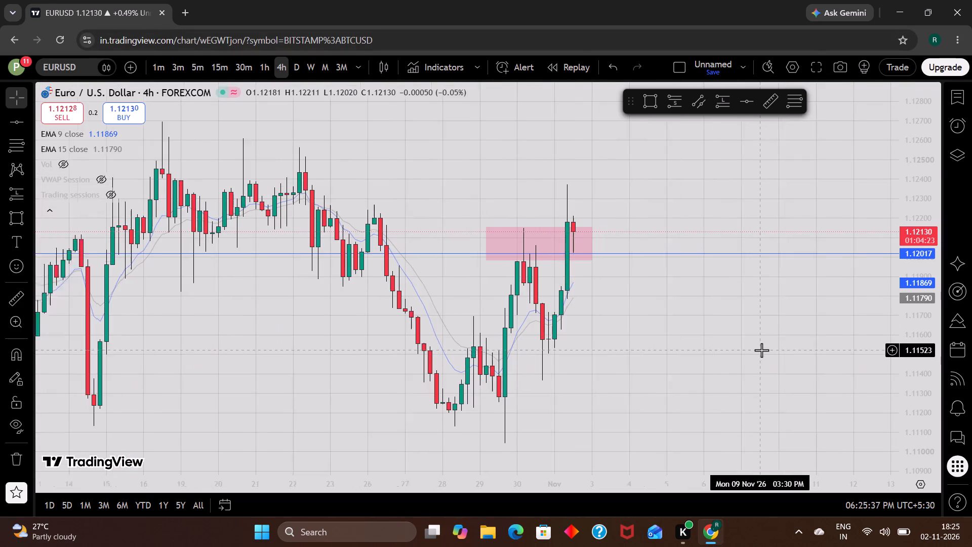
scroll(761, 350, "up", 1)
left_click_drag(667, 187, 665, 204)
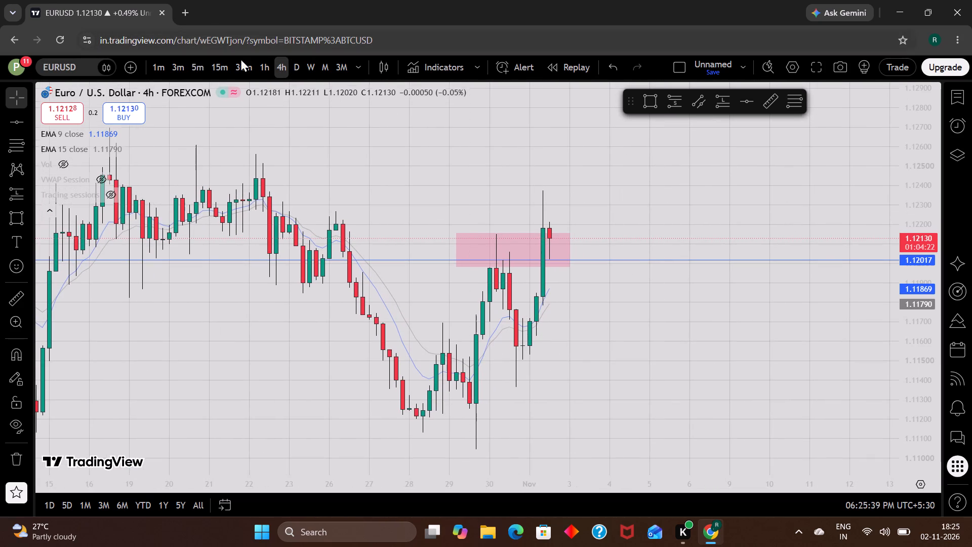
Compare EURUSD's pink zone and horizontal line on the 15-minute, 1-hour and 30-minute timeframes, dismissing the advertisement.
left_click(215, 63)
left_click(223, 64)
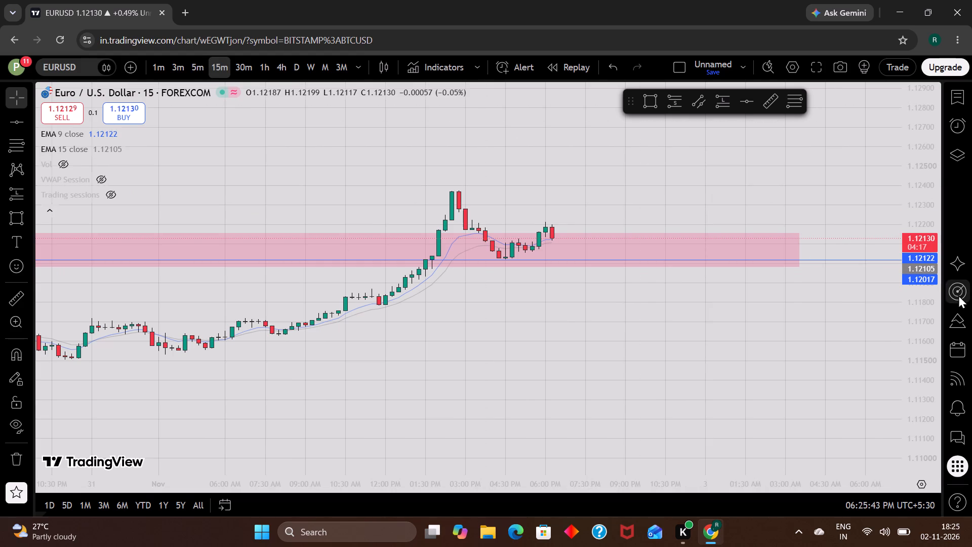
left_click(291, 67)
left_click(257, 66)
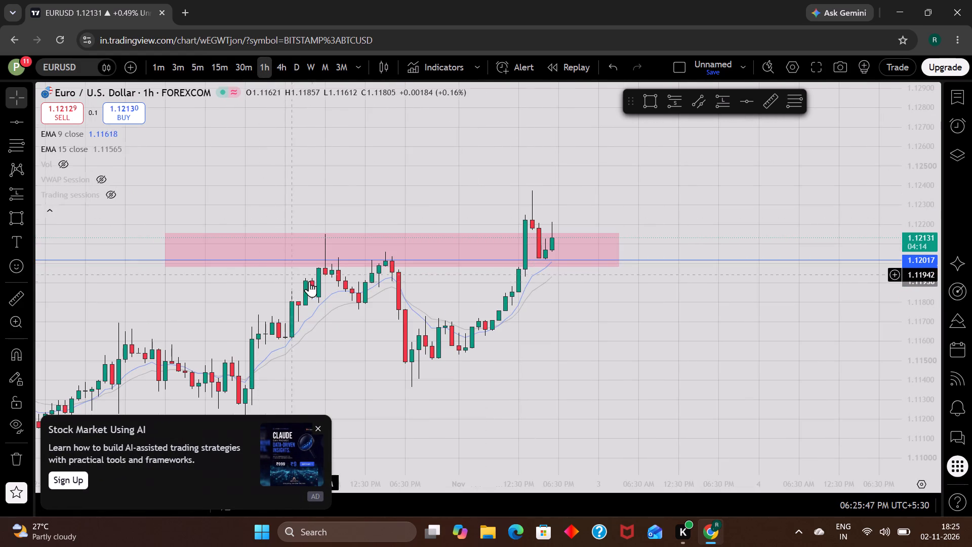
left_click(319, 428)
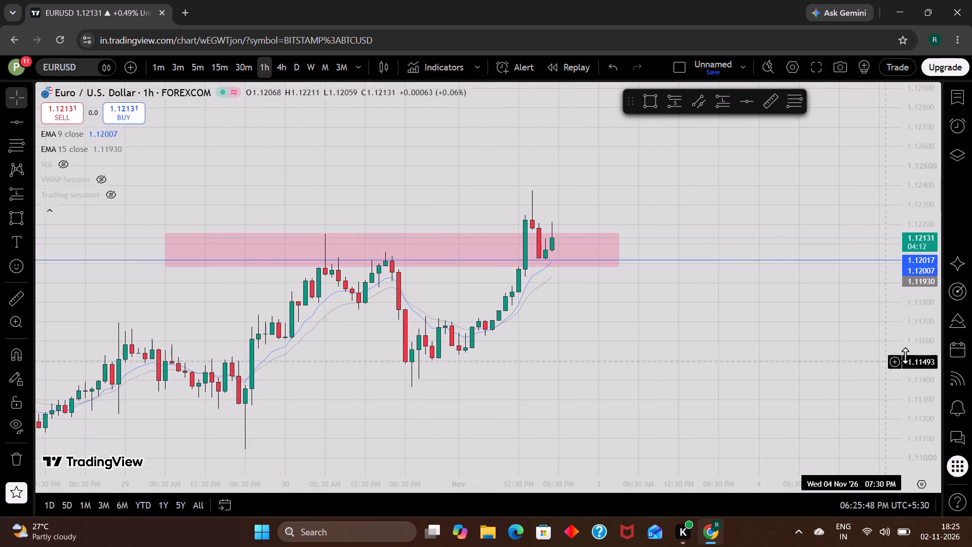
scroll(911, 355, "up", 7)
left_click_drag(722, 329, 733, 446)
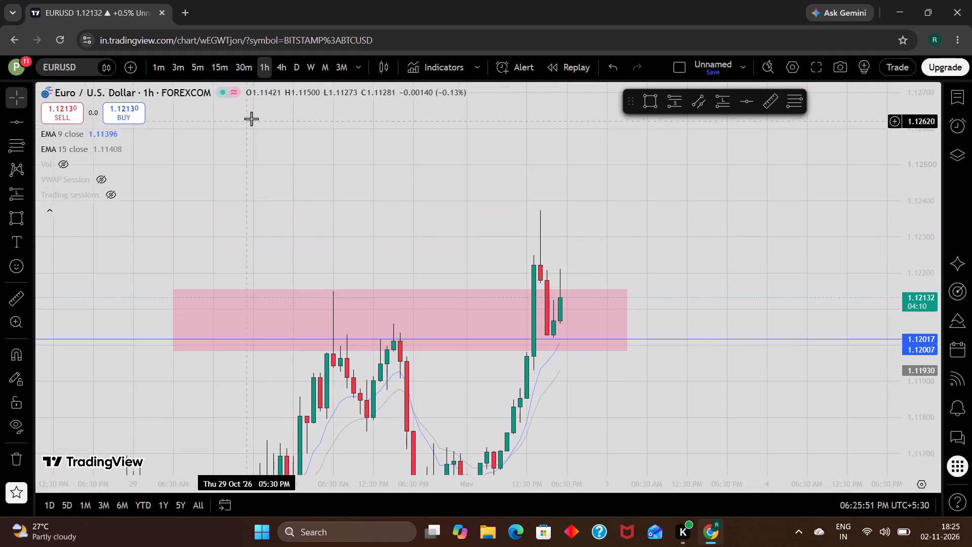
left_click(241, 64)
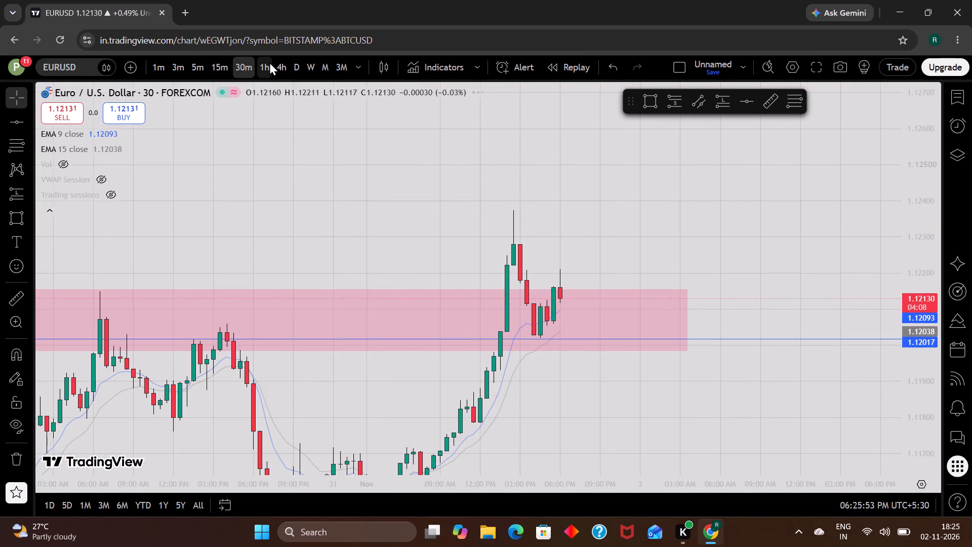
left_click(269, 62)
scroll(489, 261, "up", 1)
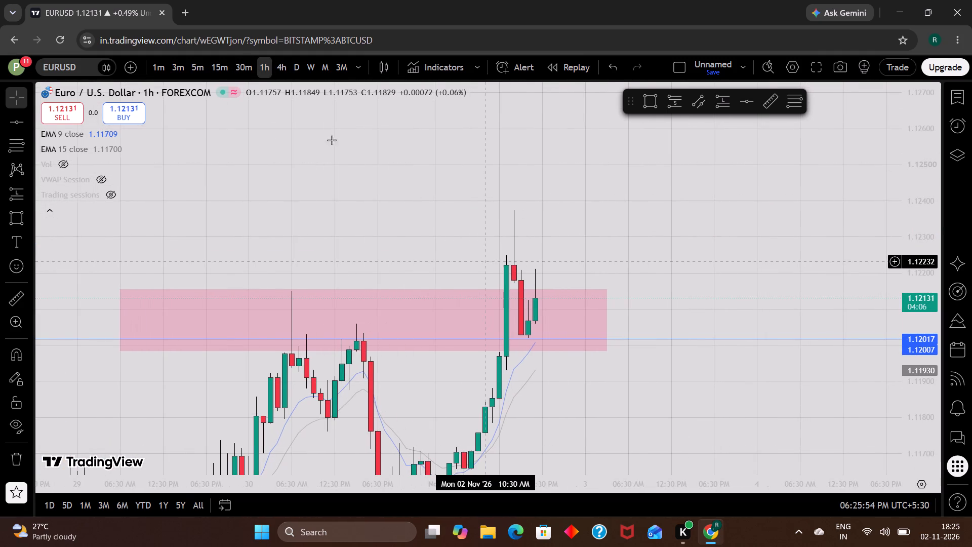
Return EURUSD to the 4-hour timeframe and examine the October price swings leading up to the pink zone.
left_click(281, 61)
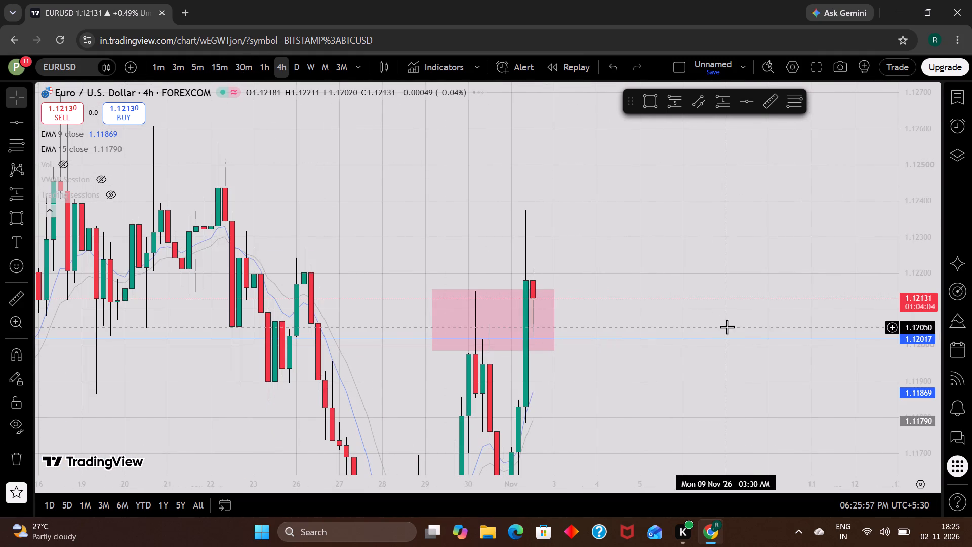
scroll(918, 377, "down", 9)
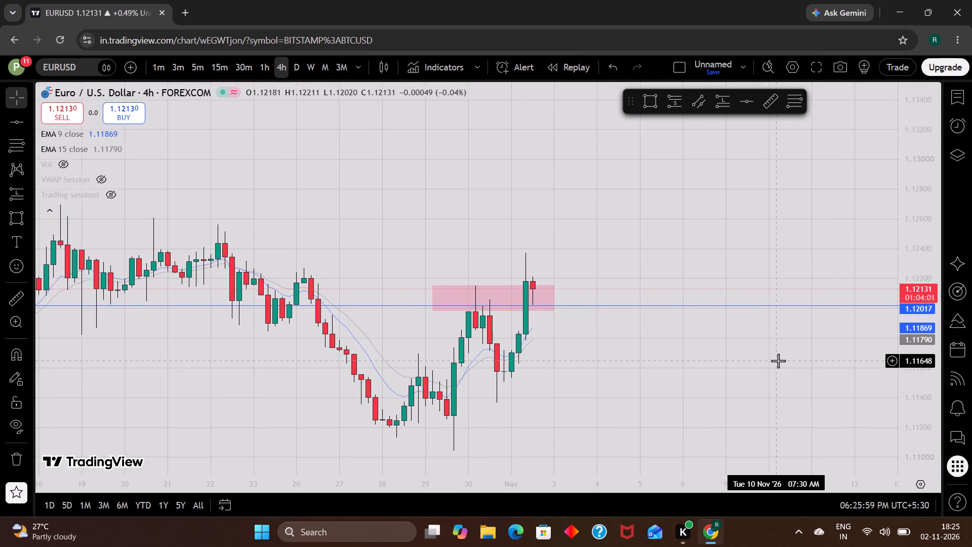
scroll(778, 361, "down", 1)
scroll(778, 361, "up", 1)
scroll(778, 361, "down", 3)
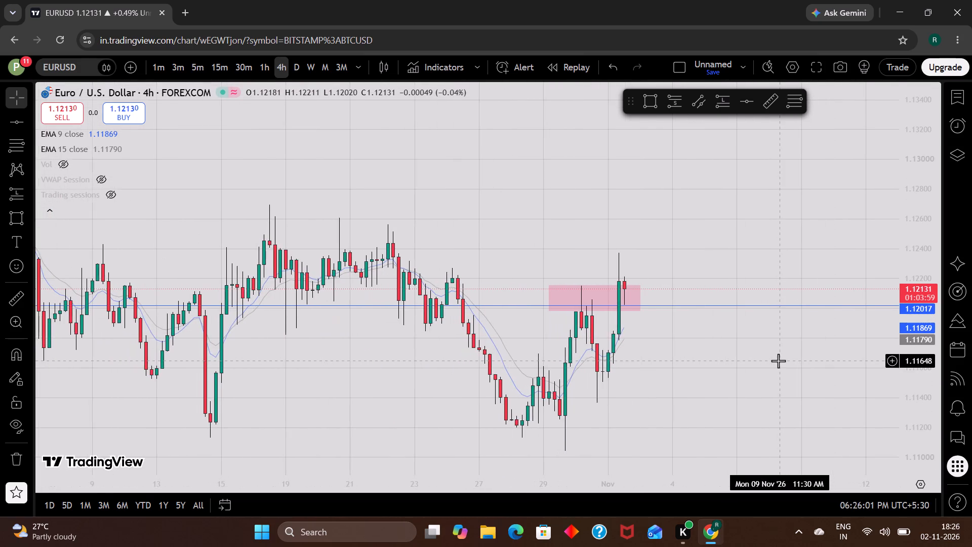
scroll(778, 361, "up", 1)
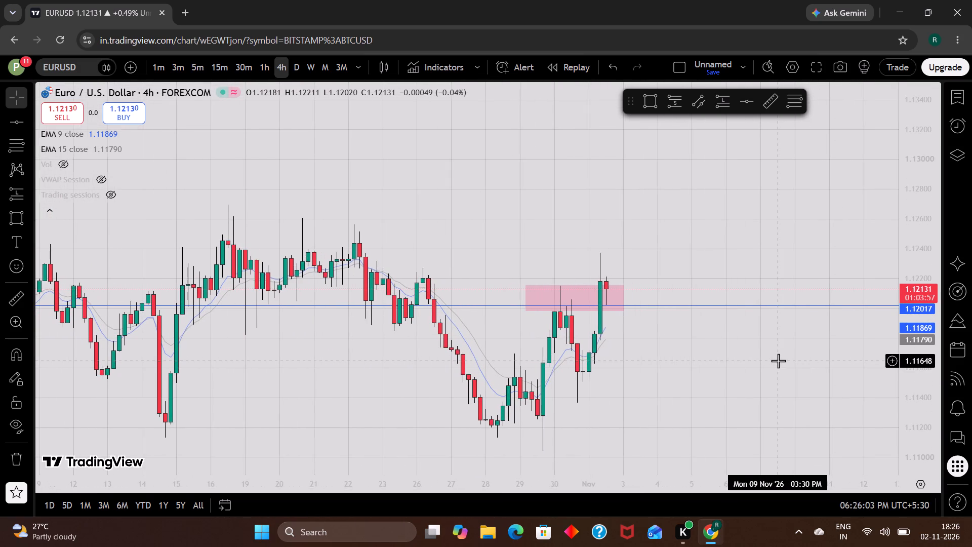
scroll(778, 361, "up", 1)
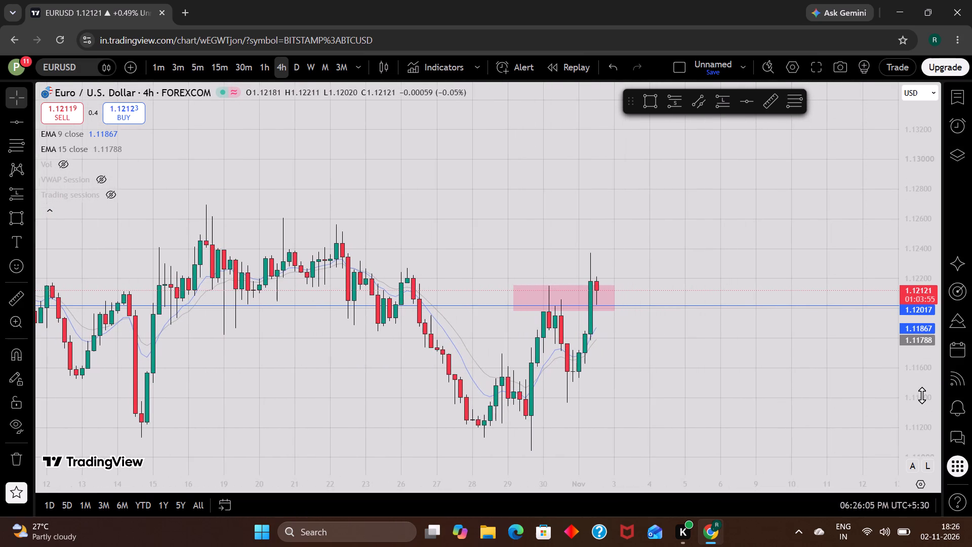
scroll(922, 395, "down", 2)
scroll(750, 371, "up", 1)
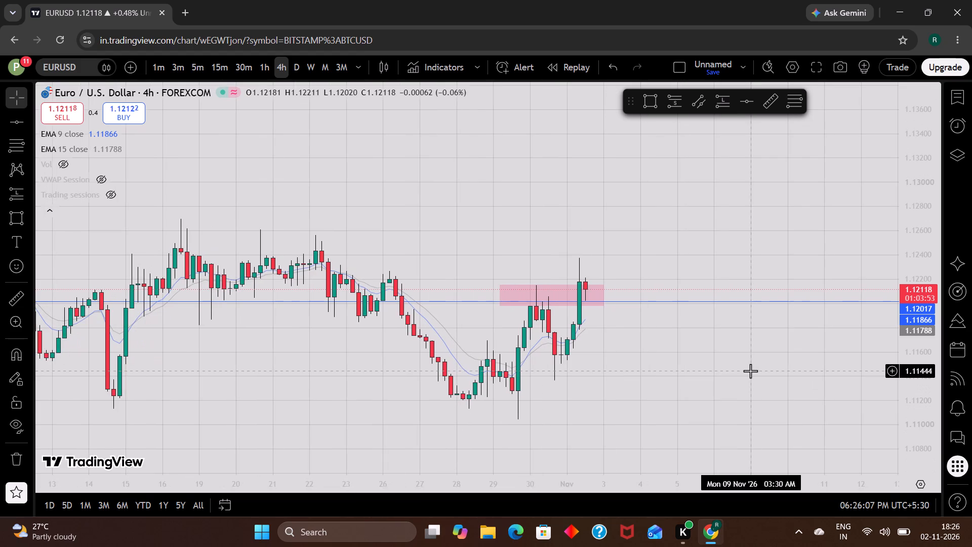
scroll(750, 371, "down", 2)
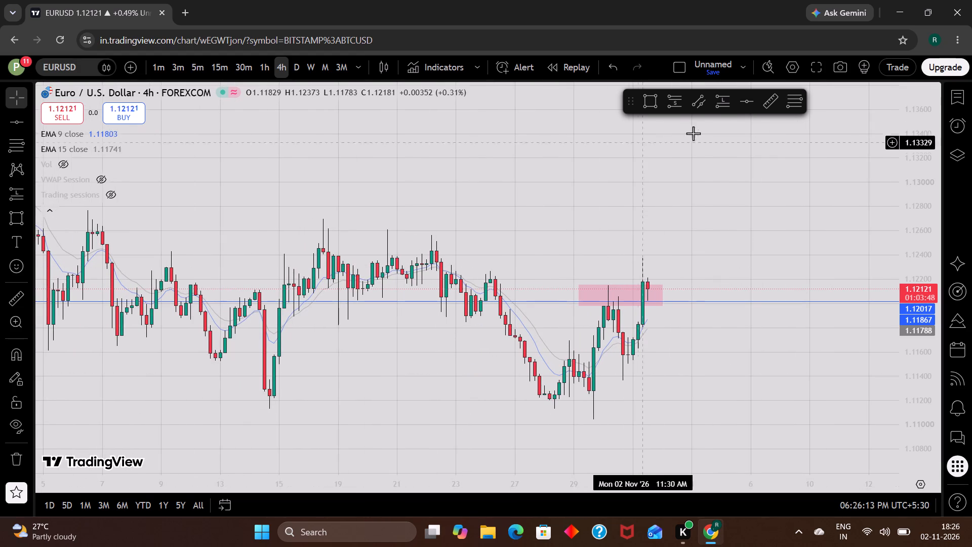
Draw a Fibonacci retracement on EURUSD's latest 4-hour upswing, from the swing low at about 1.1137 to the high at about 1.1238.
left_click(789, 104)
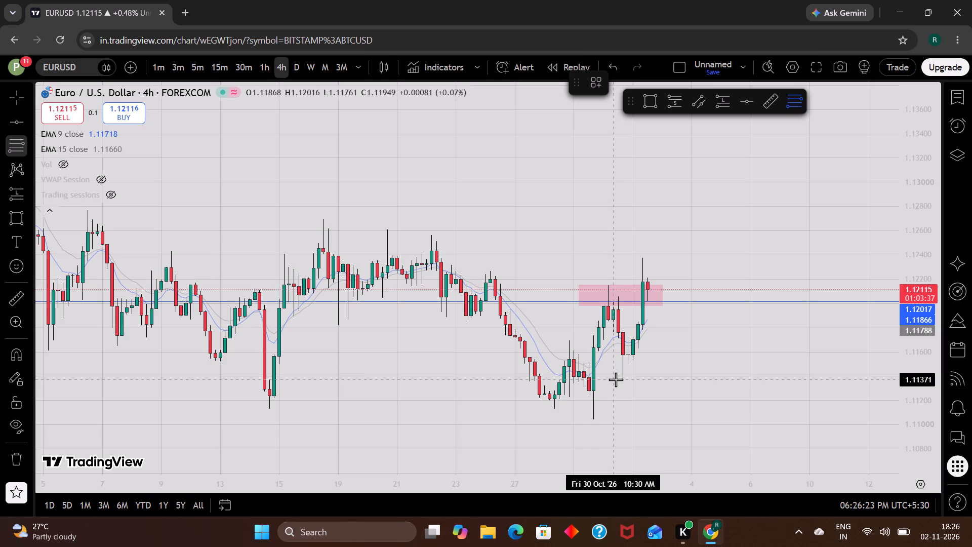
left_click_drag(616, 379, 708, 257)
left_click(708, 257)
left_click(572, 227)
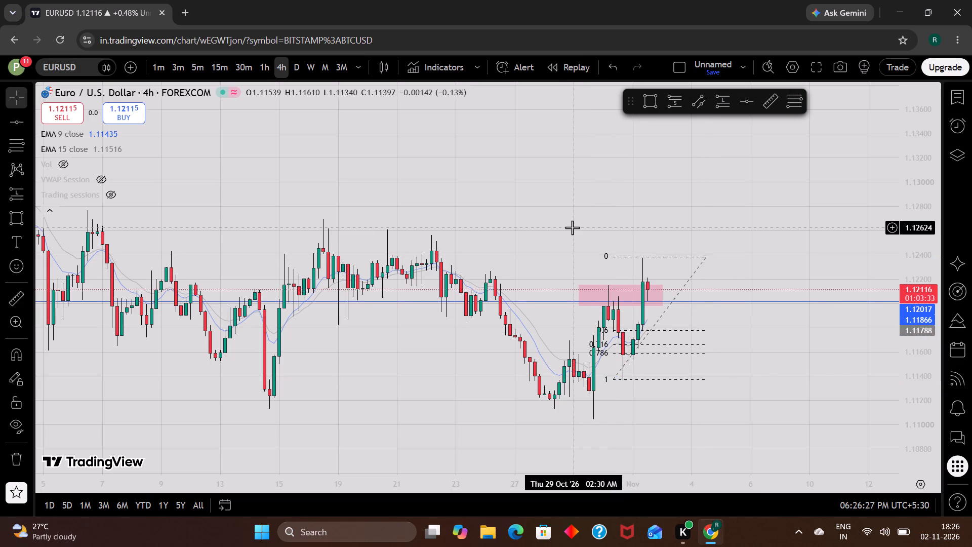
scroll(572, 227, "up", 1)
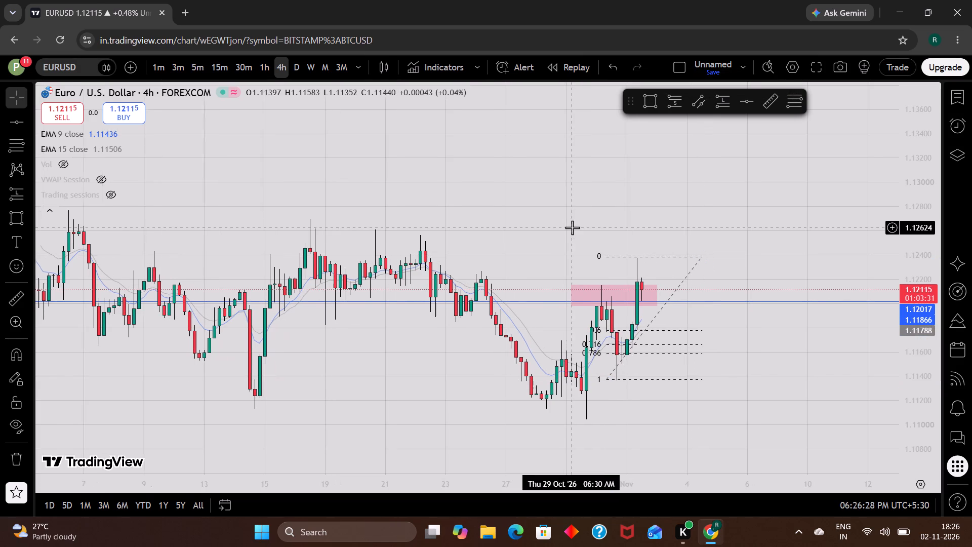
scroll(572, 227, "up", 1)
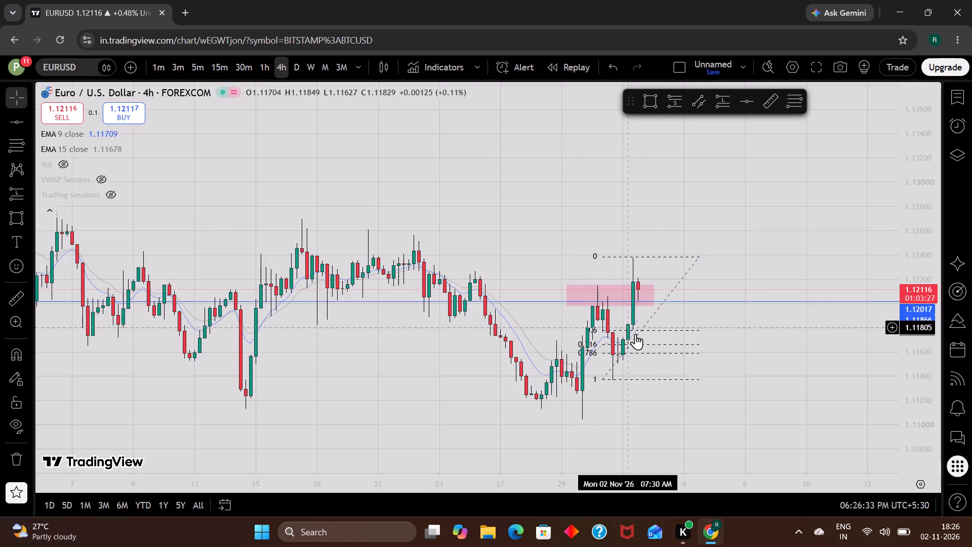
Delete the Fibonacci retracement drawn on EURUSD's latest 4-hour upswing.
left_click(699, 380)
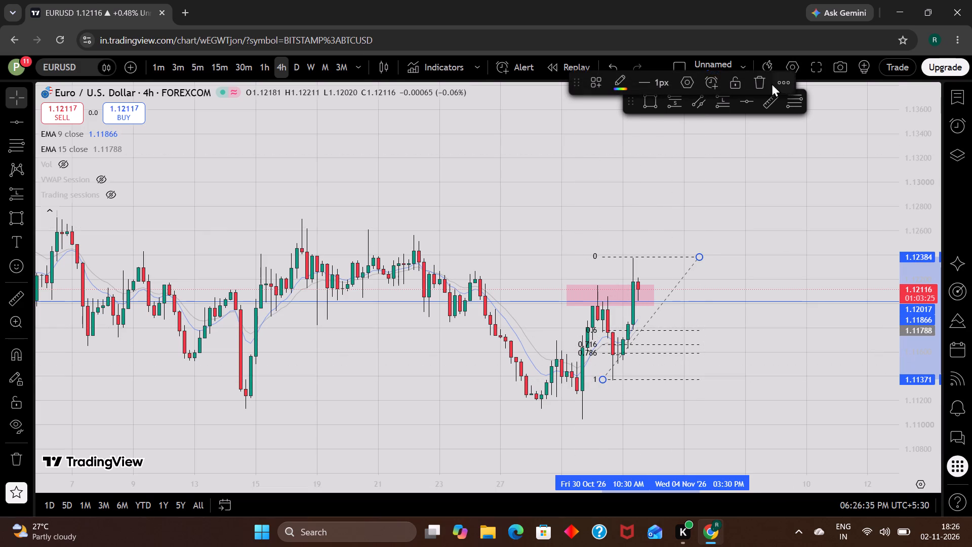
left_click(763, 82)
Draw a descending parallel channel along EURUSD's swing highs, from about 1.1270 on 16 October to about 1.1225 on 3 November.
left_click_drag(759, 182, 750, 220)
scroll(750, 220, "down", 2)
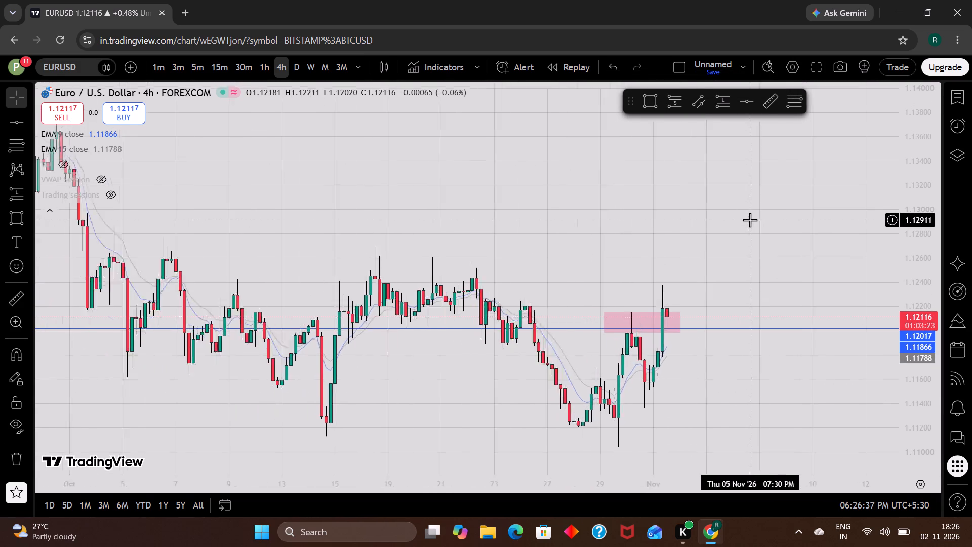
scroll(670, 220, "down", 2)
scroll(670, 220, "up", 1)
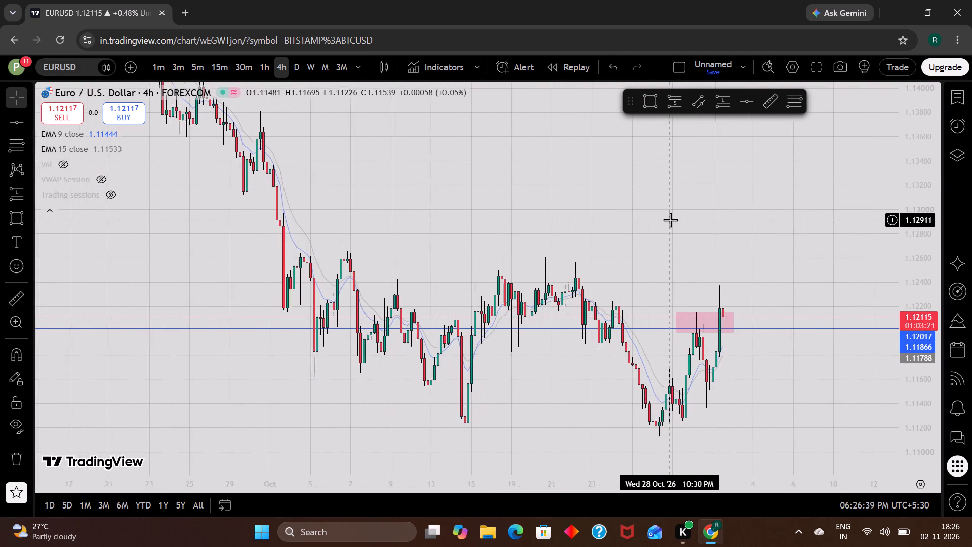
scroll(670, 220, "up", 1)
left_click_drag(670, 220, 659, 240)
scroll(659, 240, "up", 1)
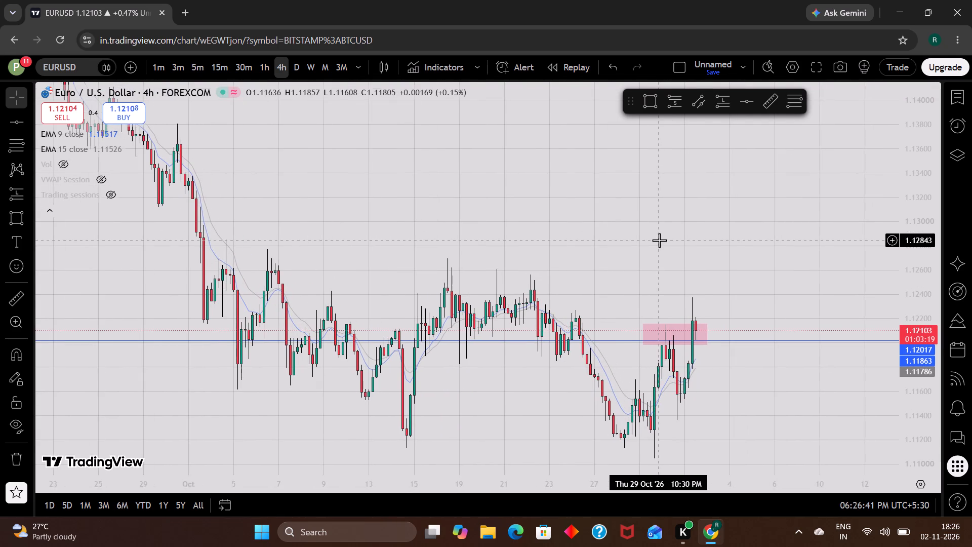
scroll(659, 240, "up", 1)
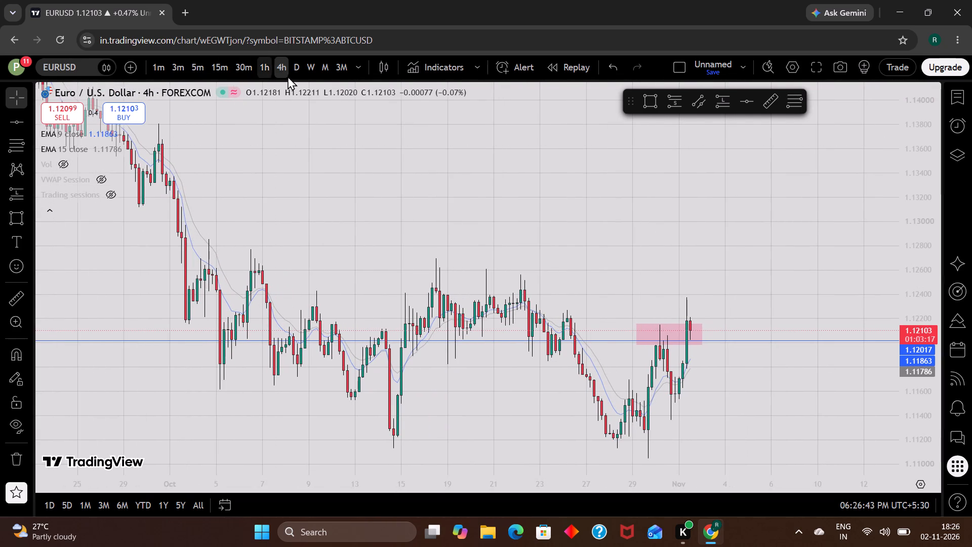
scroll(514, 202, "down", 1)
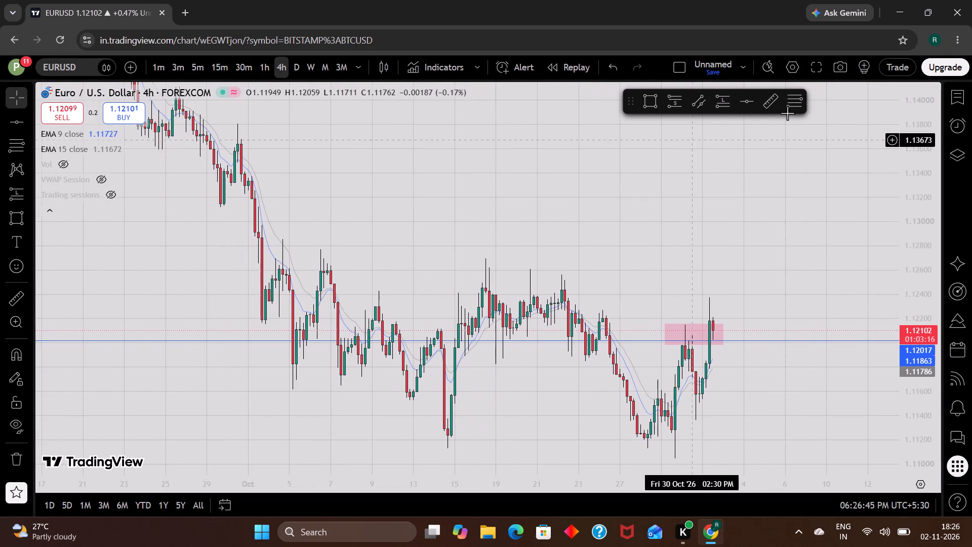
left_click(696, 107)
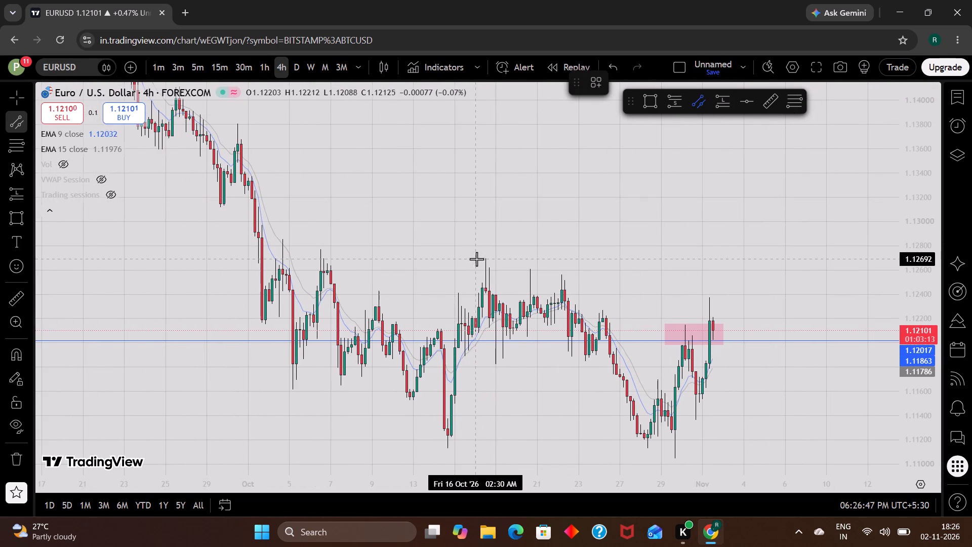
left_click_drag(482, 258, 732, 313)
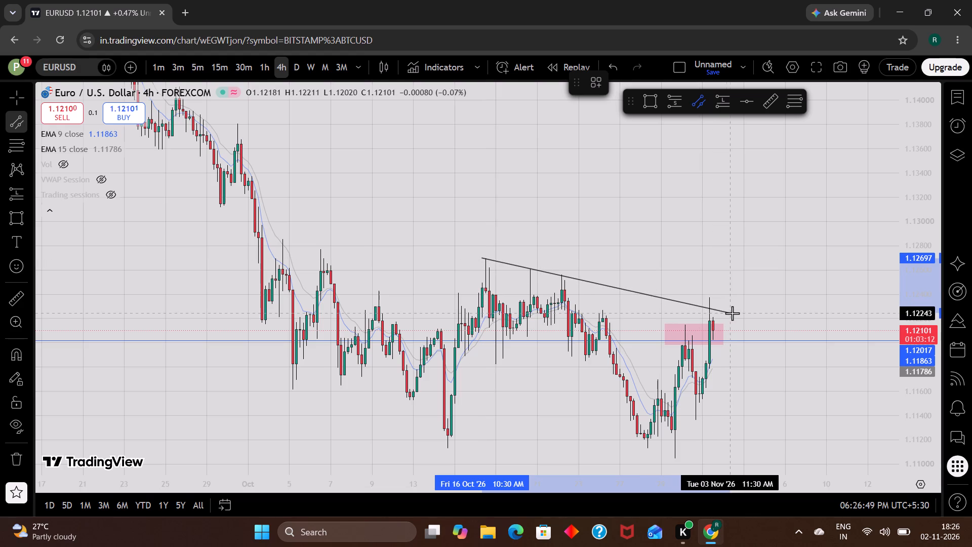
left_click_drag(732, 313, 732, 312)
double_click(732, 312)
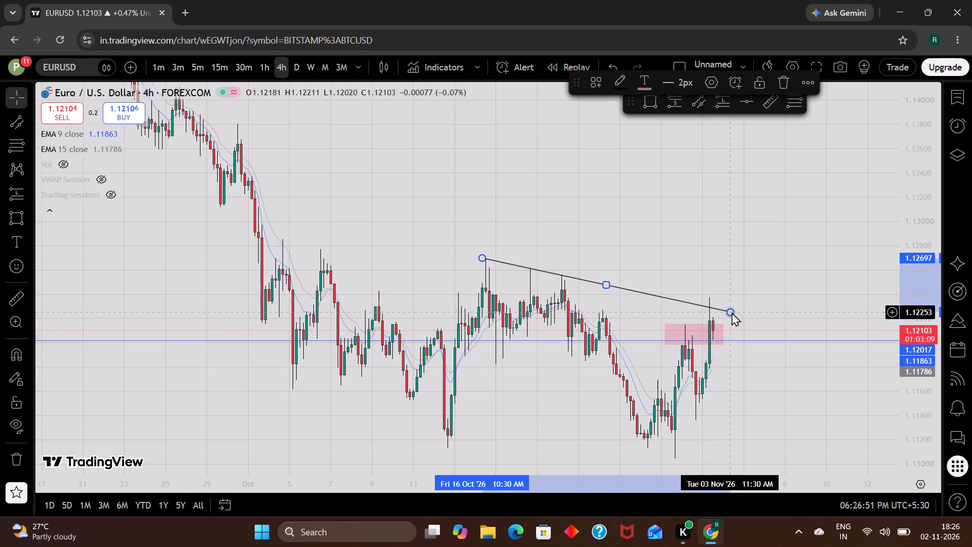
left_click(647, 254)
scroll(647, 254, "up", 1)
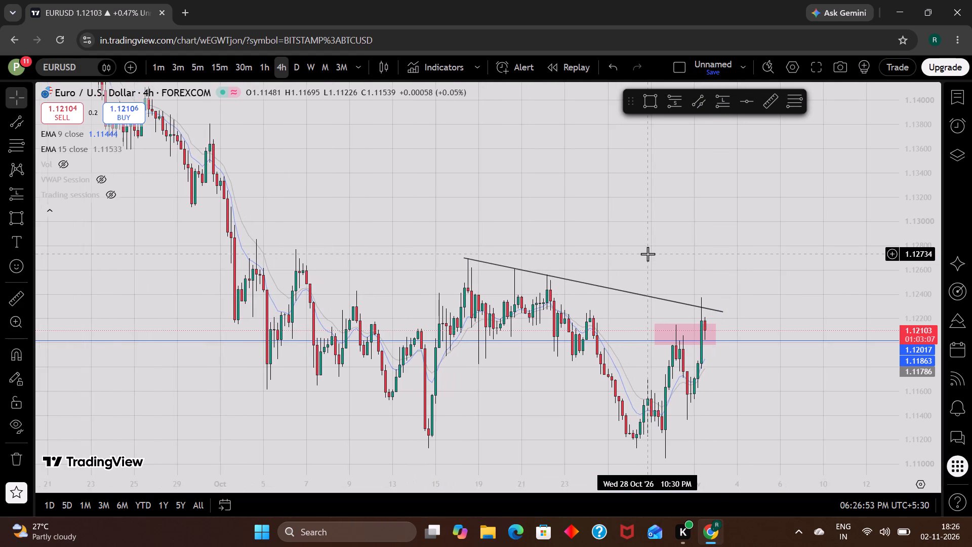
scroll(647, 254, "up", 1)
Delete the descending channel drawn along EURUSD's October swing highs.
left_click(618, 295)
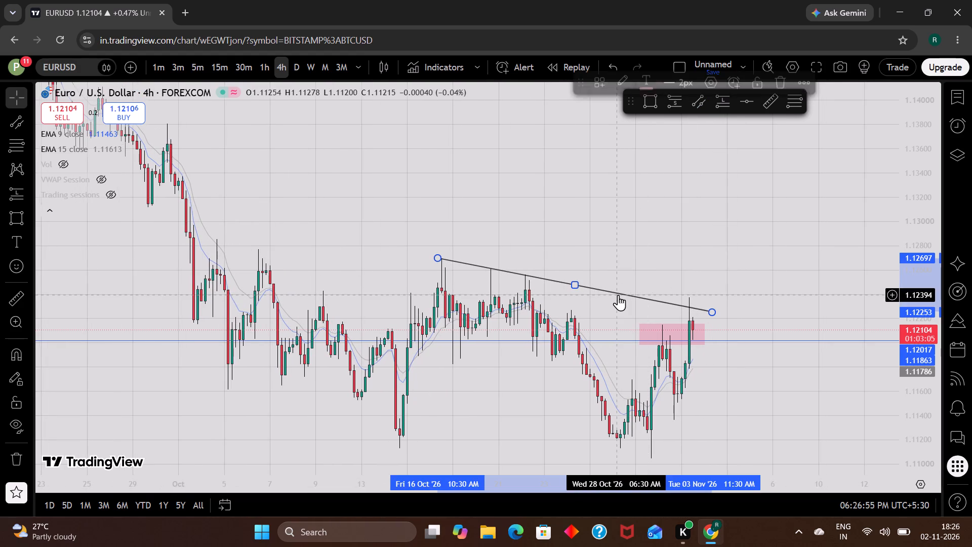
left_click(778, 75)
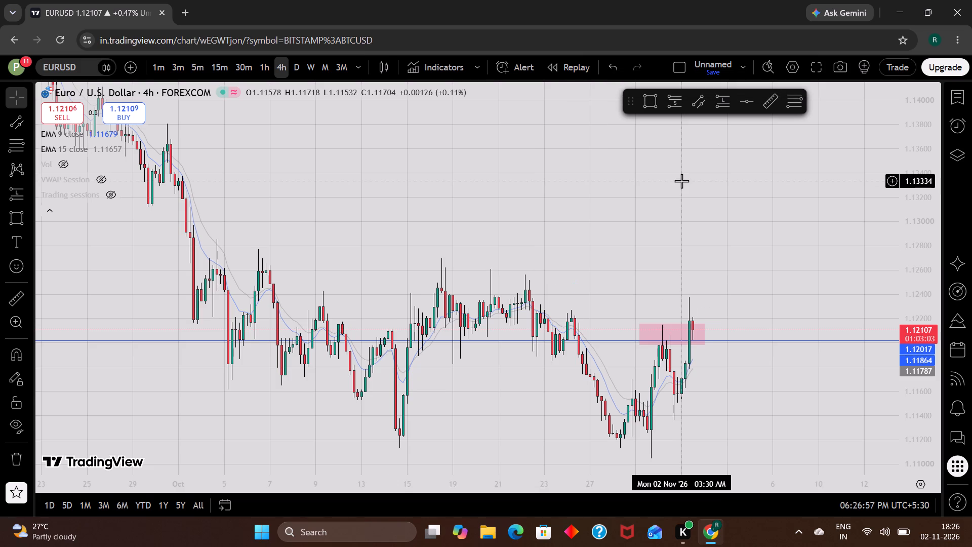
Draw a descending parallel channel with no width along the swing highs, from about 1.1269 on 16 October to about 1.1228 on 3 November.
scroll(681, 181, "up", 1)
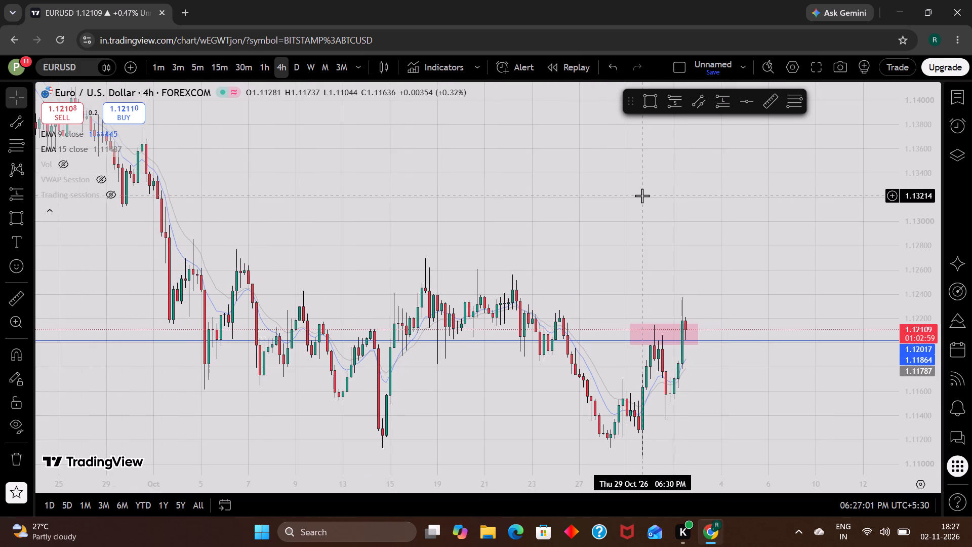
scroll(642, 196, "up", 2)
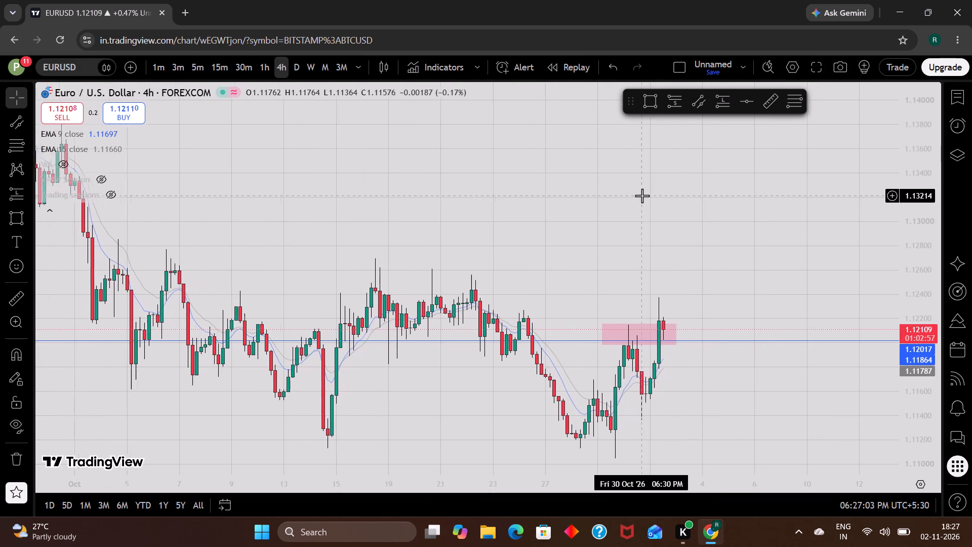
left_click_drag(604, 229, 604, 201)
scroll(604, 201, "down", 2)
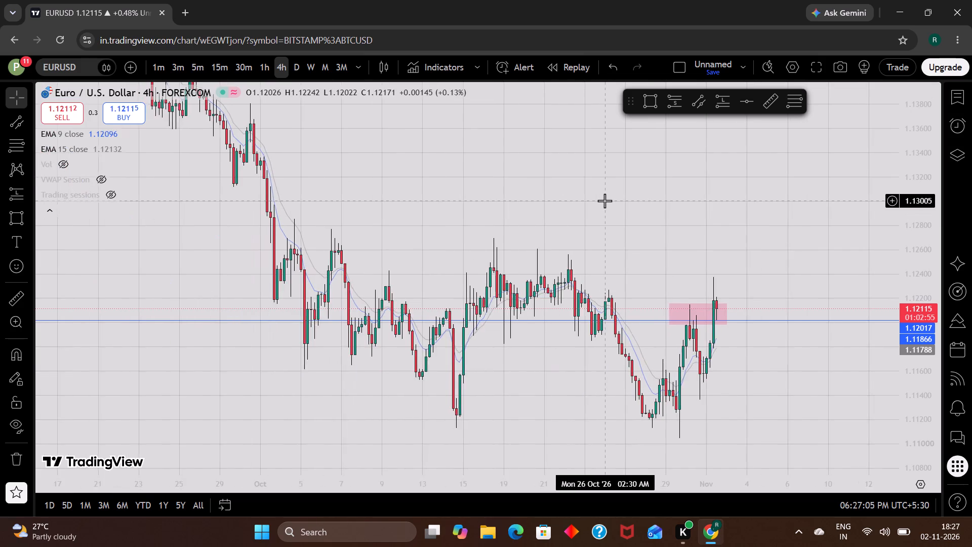
scroll(604, 201, "up", 1)
left_click(693, 104)
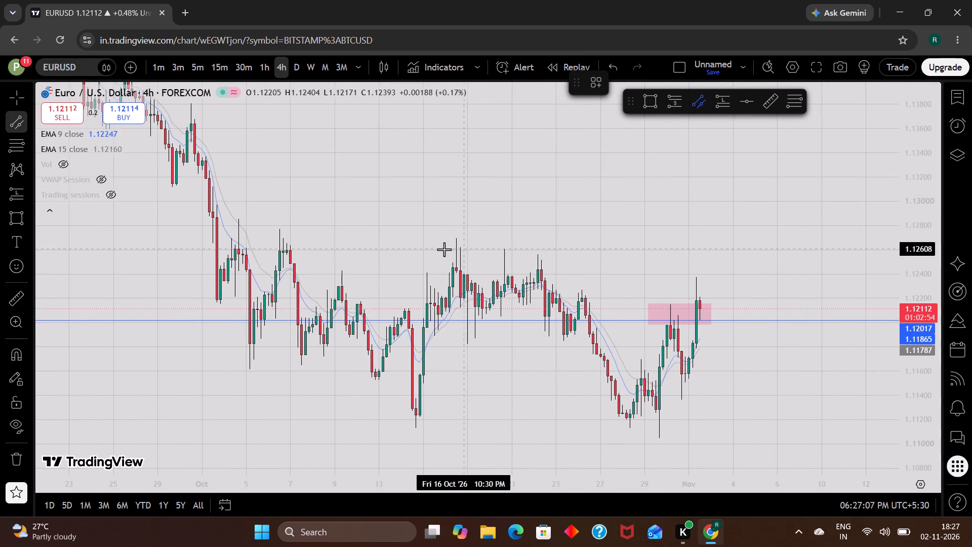
left_click_drag(453, 239, 697, 296)
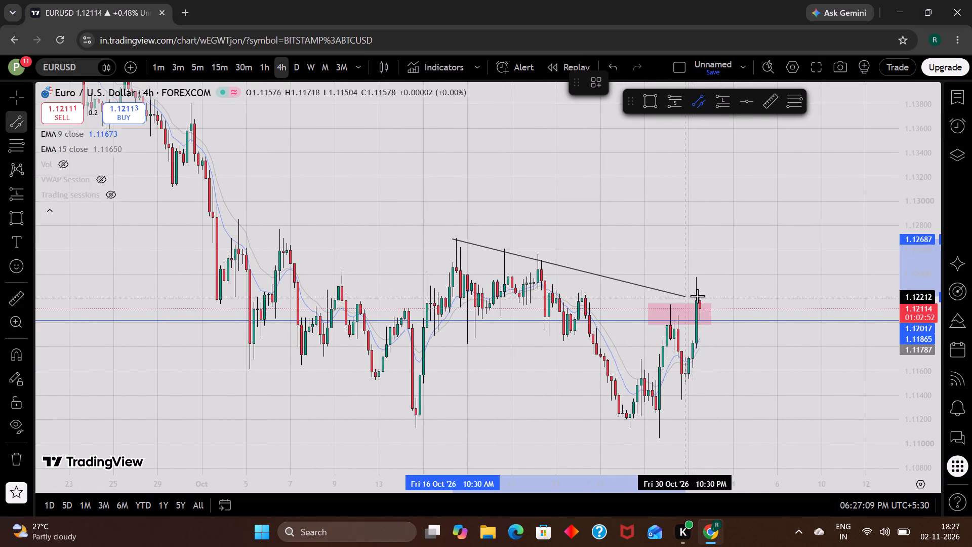
left_click_drag(697, 296, 737, 290)
double_click(737, 290)
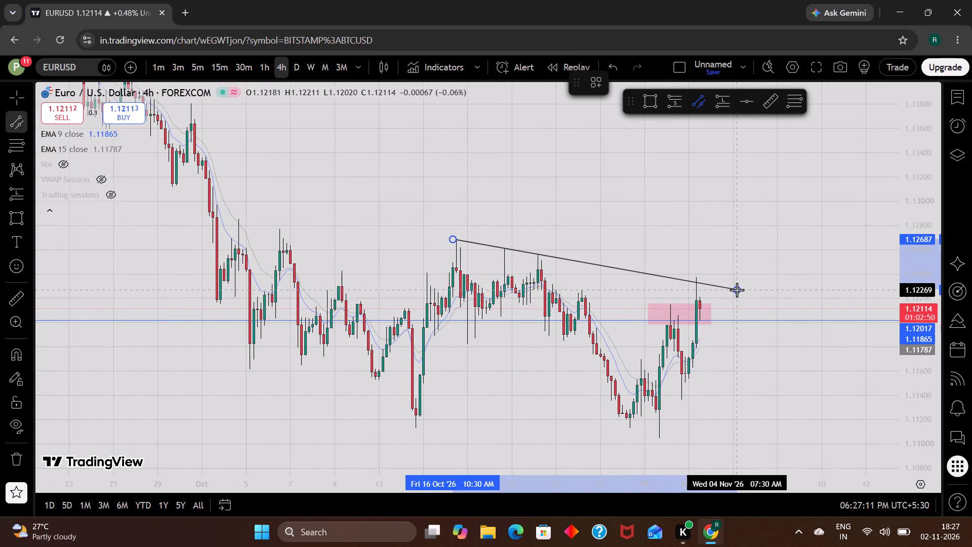
left_click_drag(737, 290, 716, 288)
left_click(716, 288)
left_click(659, 246)
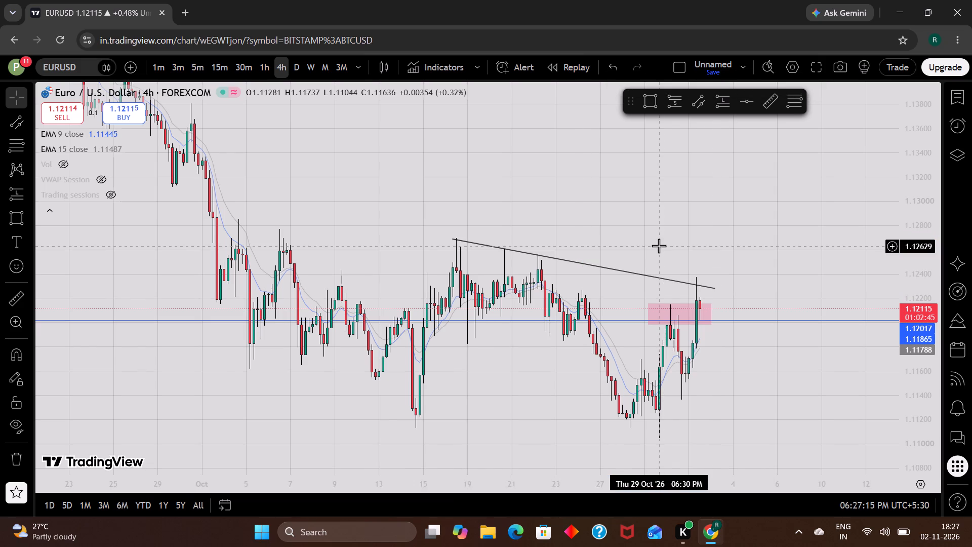
Examine how EURUSD's October swing highs and latest 4-hour candles meet the descending channel line and pink zone.
scroll(659, 246, "up", 4)
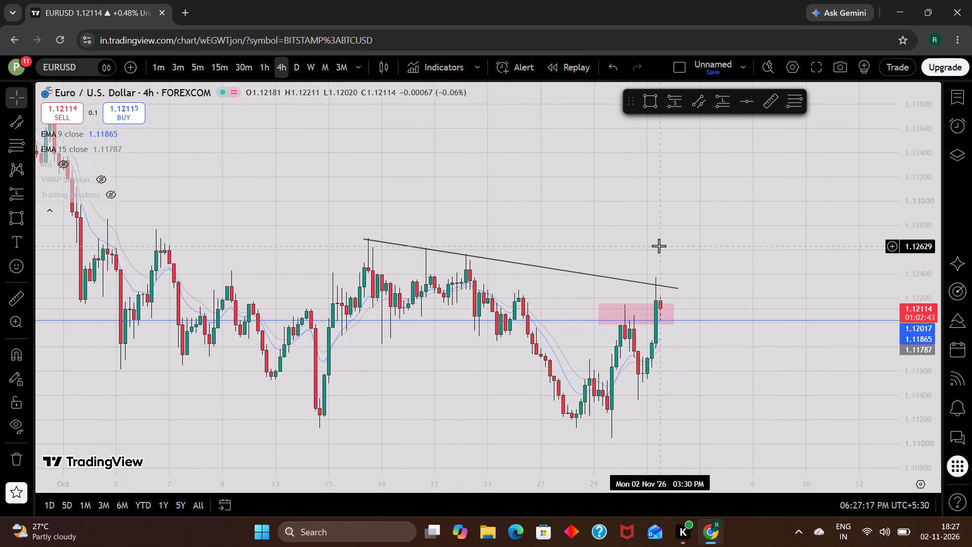
scroll(659, 246, "down", 1)
scroll(659, 246, "up", 2)
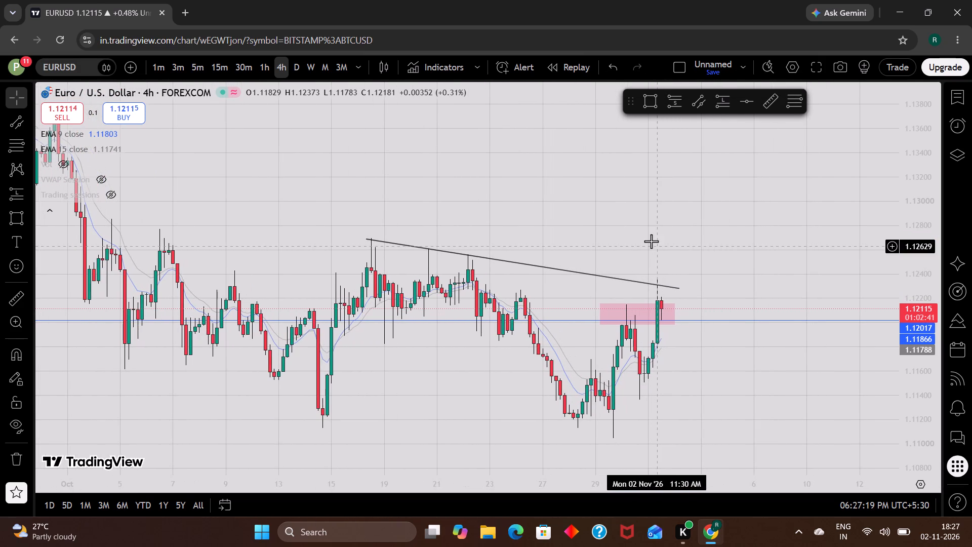
left_click_drag(589, 221, 635, 232)
scroll(635, 232, "down", 1)
scroll(635, 232, "up", 1)
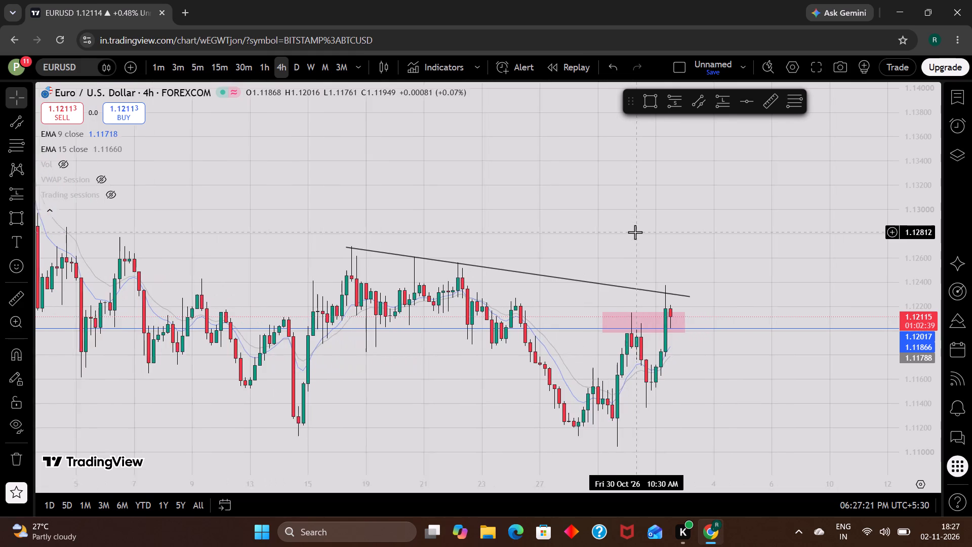
scroll(635, 232, "down", 1)
scroll(635, 232, "up", 2)
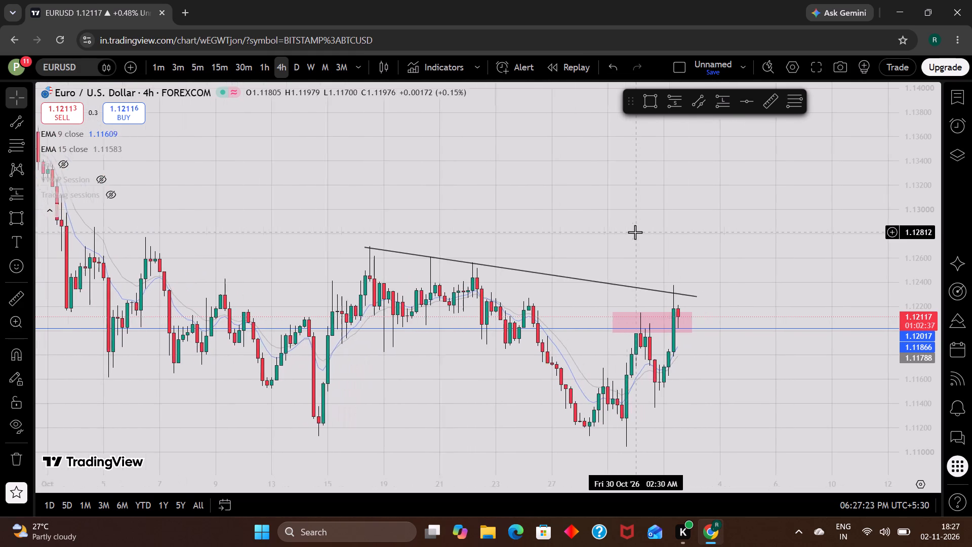
scroll(635, 232, "up", 1)
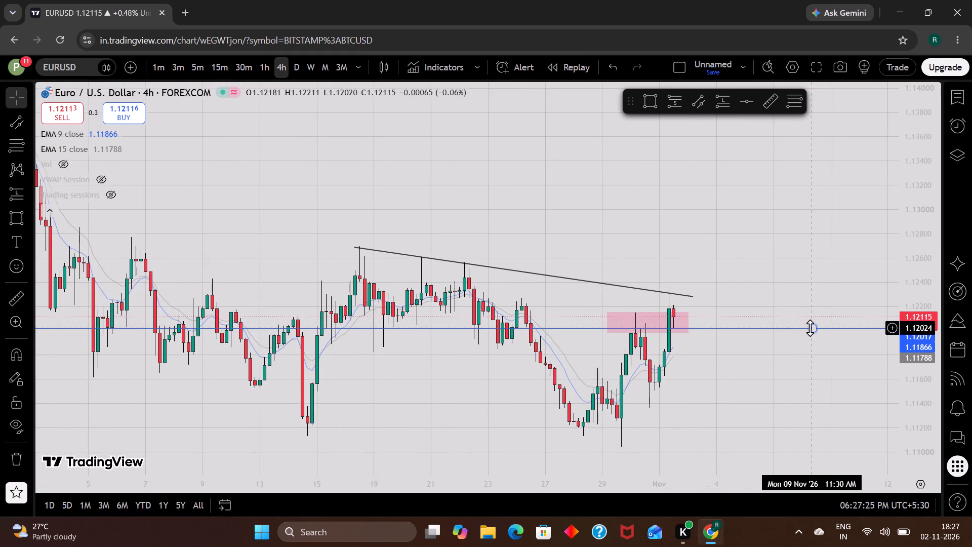
Stretch the price scale slightly and examine the latest rally against the horizontal line, pink zone and descending channel line.
left_click(810, 328)
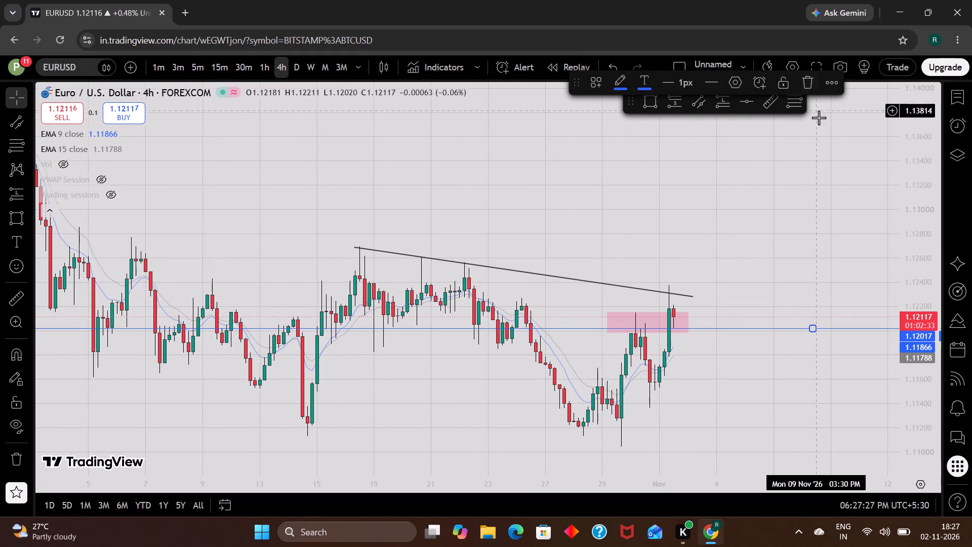
left_click(806, 191)
scroll(806, 191, "down", 2)
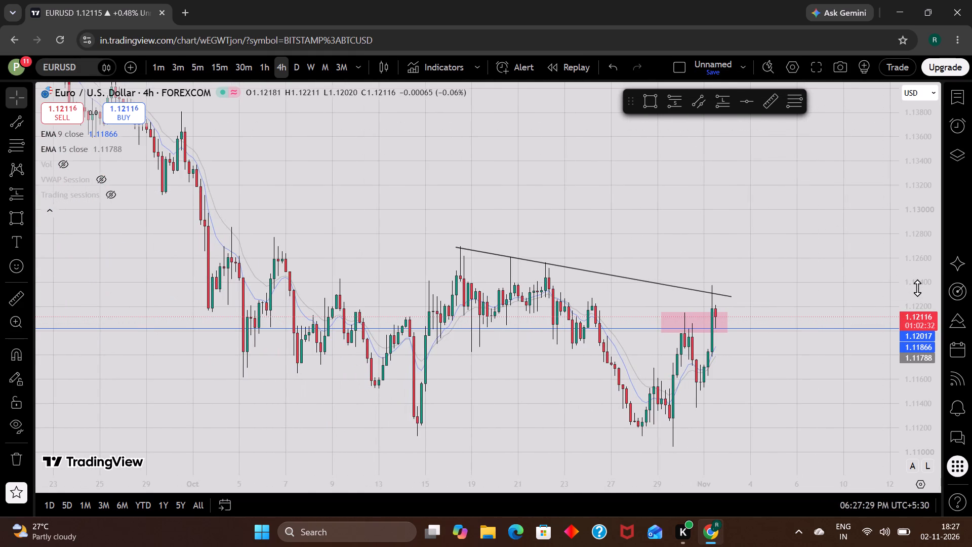
scroll(917, 288, "up", 2)
scroll(822, 286, "up", 2)
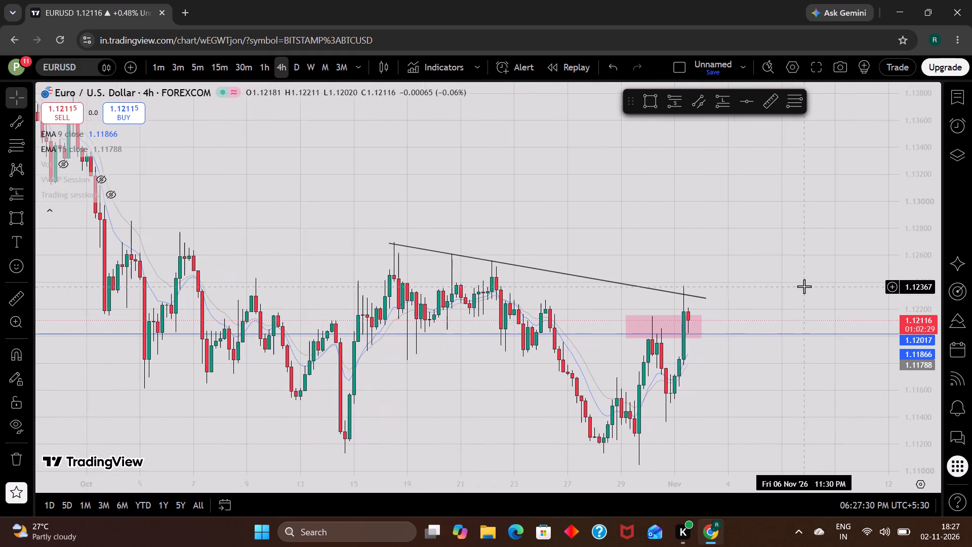
scroll(804, 286, "up", 1)
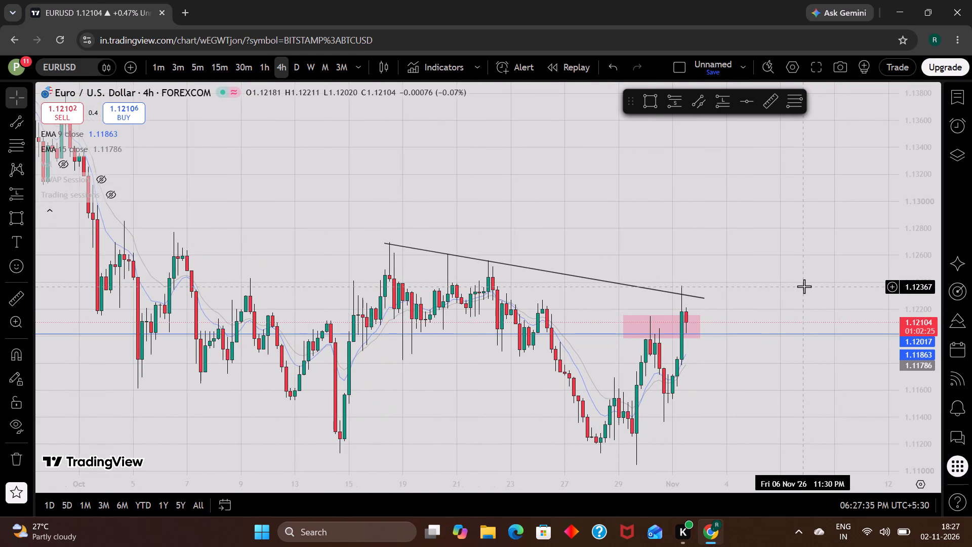
scroll(789, 261, "up", 1)
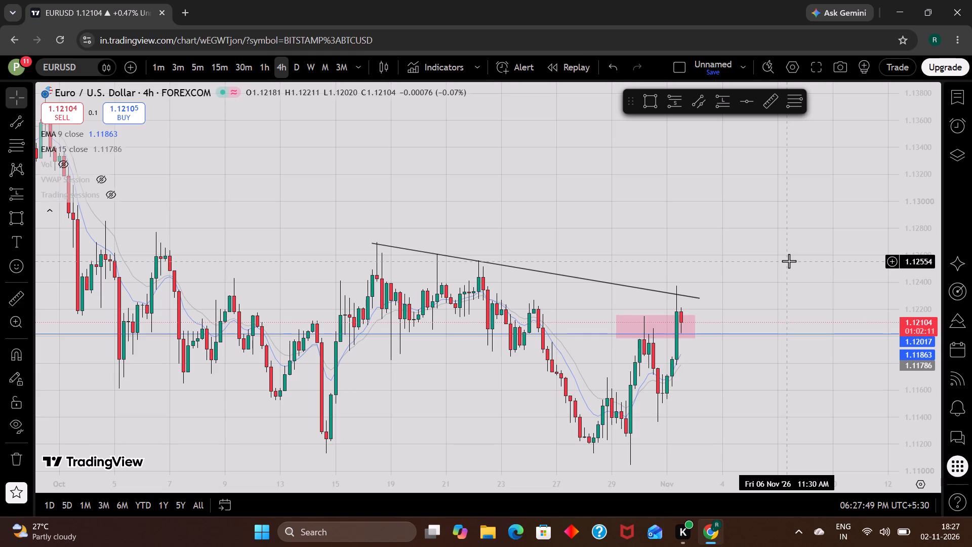
scroll(789, 261, "up", 1)
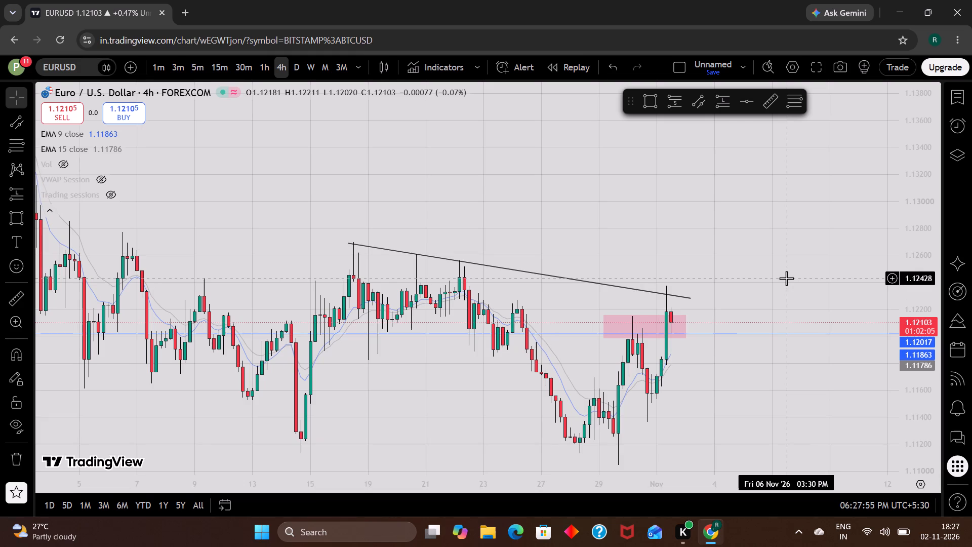
scroll(786, 278, "up", 1)
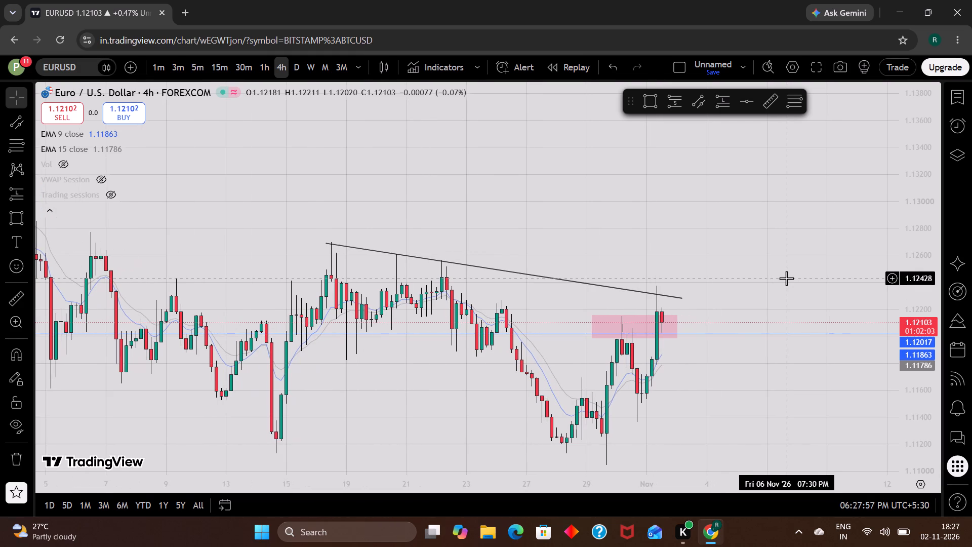
scroll(786, 278, "down", 1)
scroll(786, 278, "up", 1)
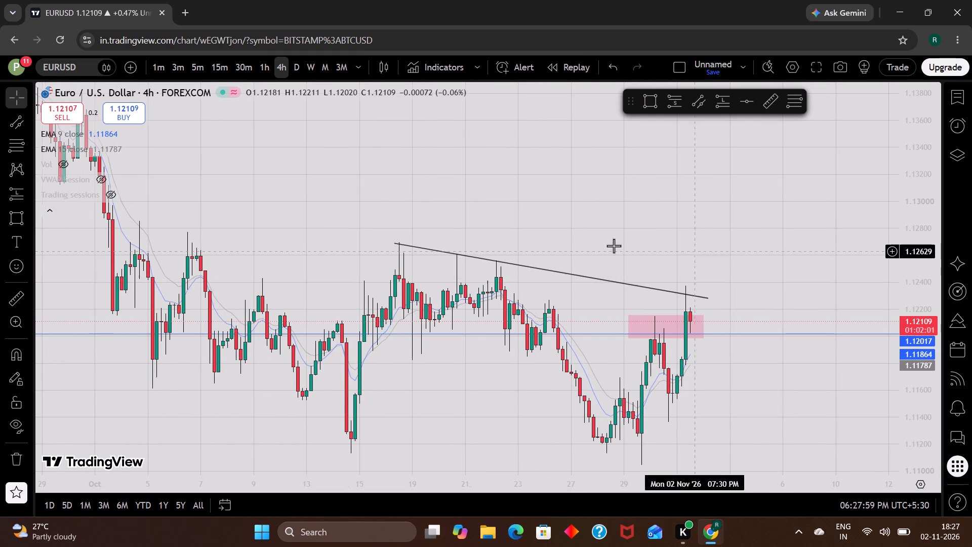
Widen the channel into two close parallel lines starting near 1.1270, and move its later end to about 1.1227–1.1228 on 3 November.
left_click(550, 271)
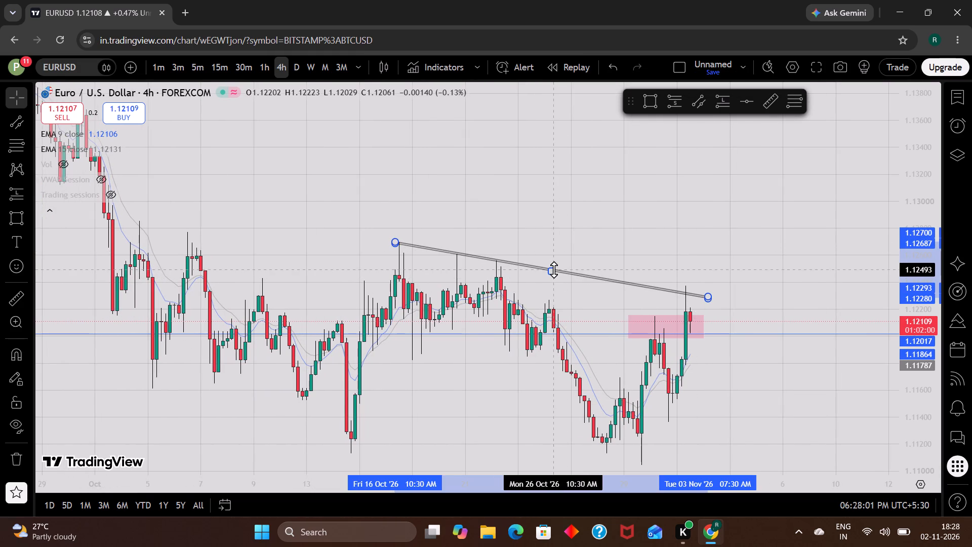
left_click(623, 226)
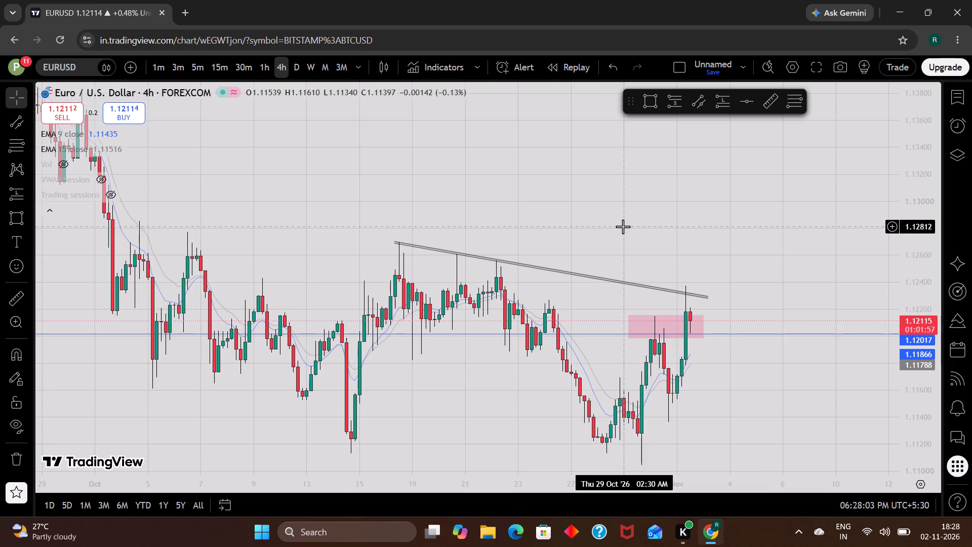
left_click_drag(712, 297, 710, 297)
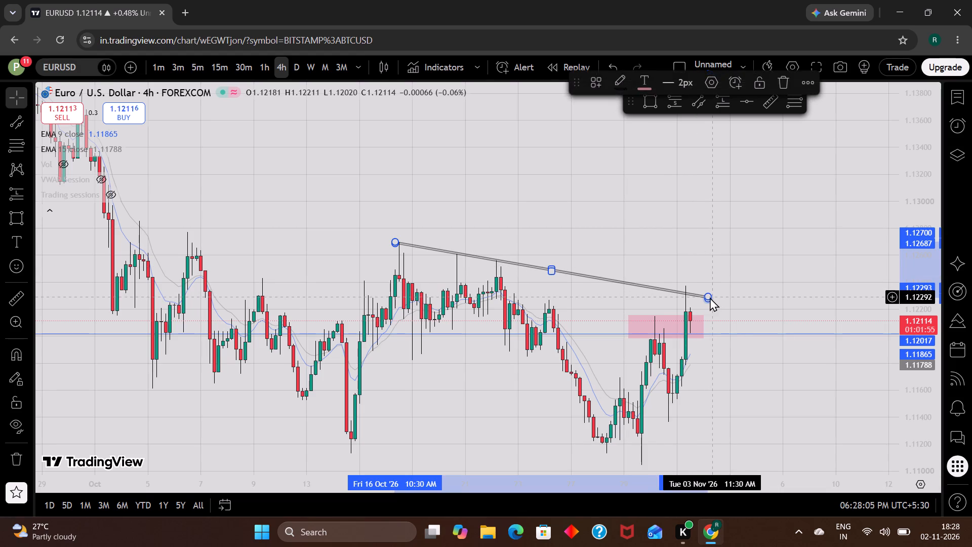
left_click_drag(710, 297, 704, 300)
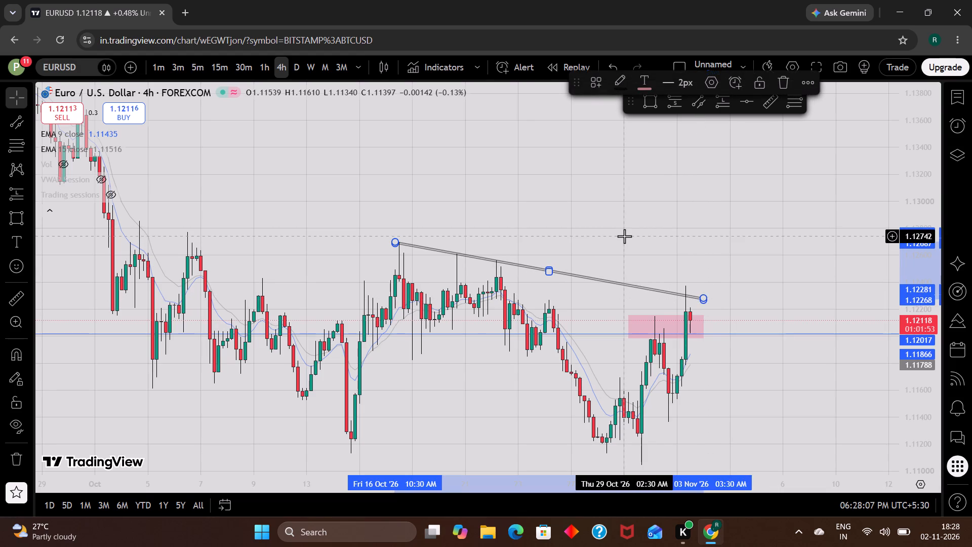
left_click(624, 236)
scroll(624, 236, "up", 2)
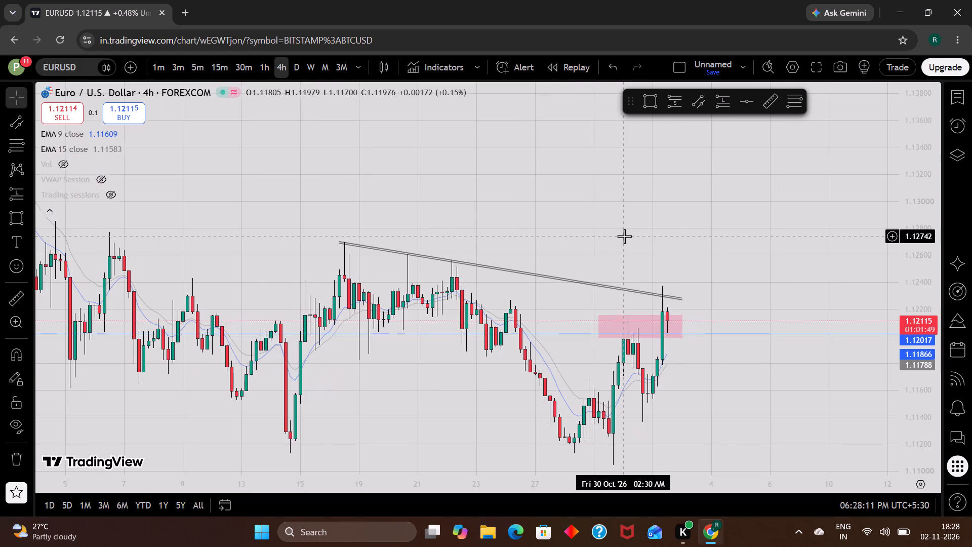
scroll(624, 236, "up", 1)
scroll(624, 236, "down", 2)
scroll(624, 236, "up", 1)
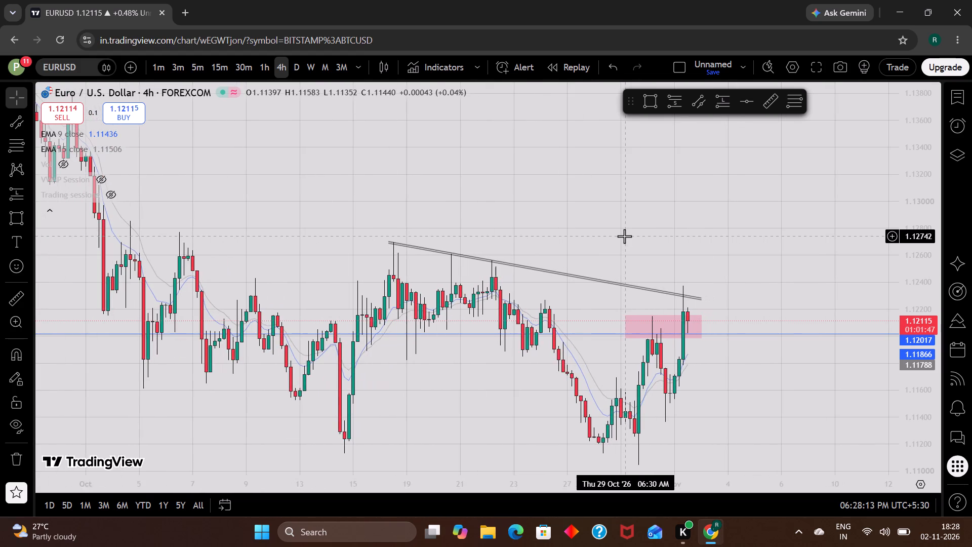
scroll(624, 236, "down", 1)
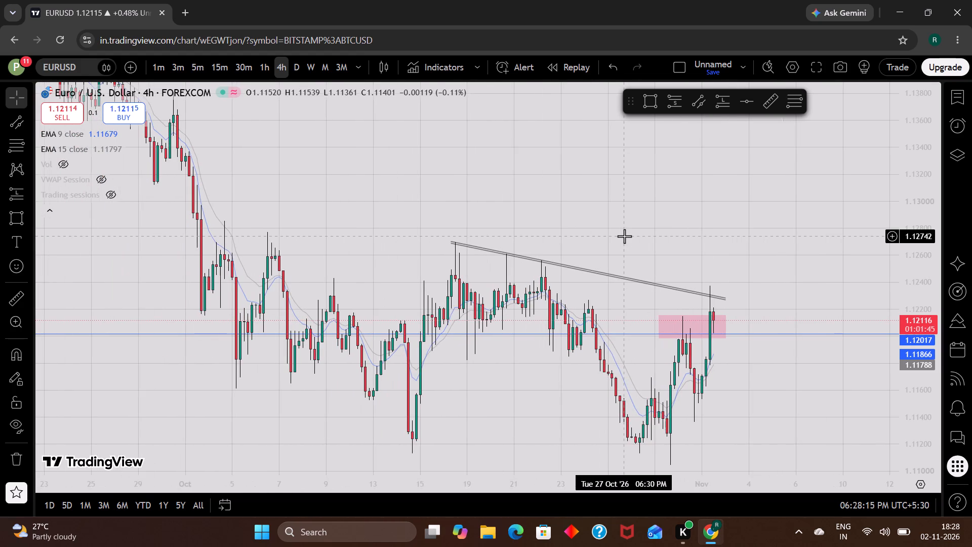
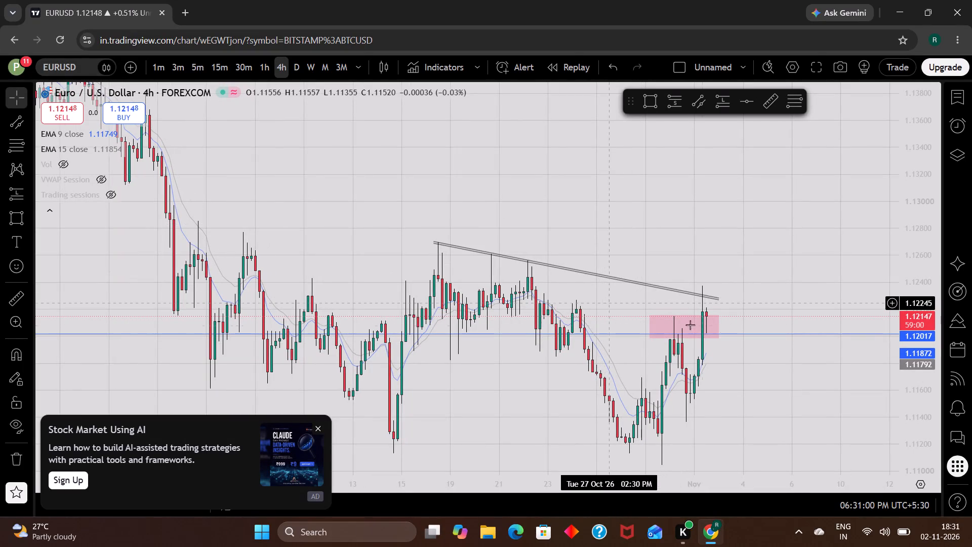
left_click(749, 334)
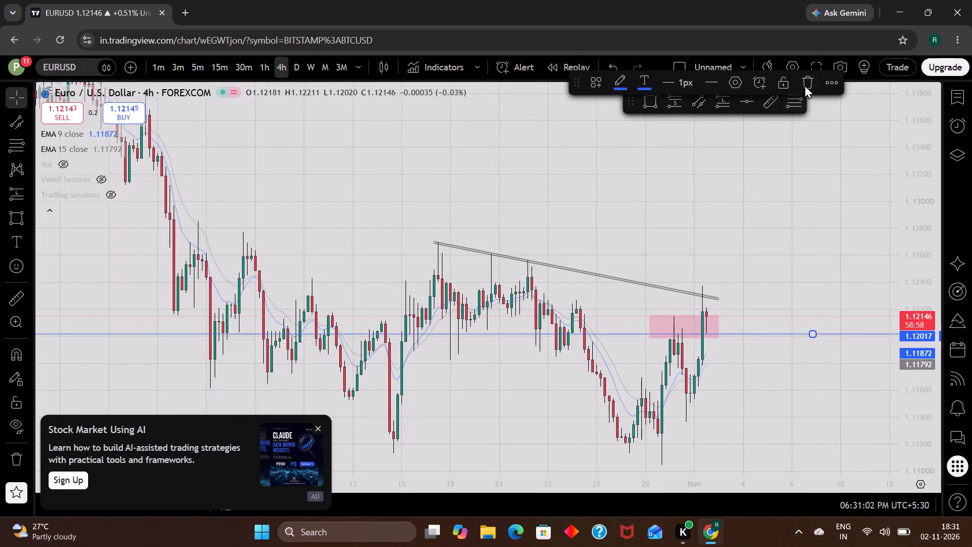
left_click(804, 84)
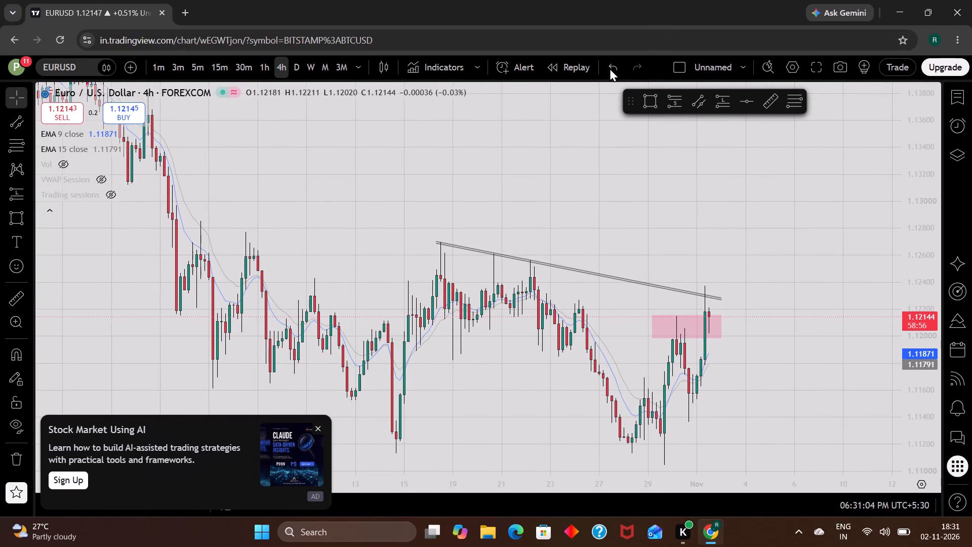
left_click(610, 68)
Delete the descending parallel channel drawn along EURUSD's swing highs.
left_click(720, 295)
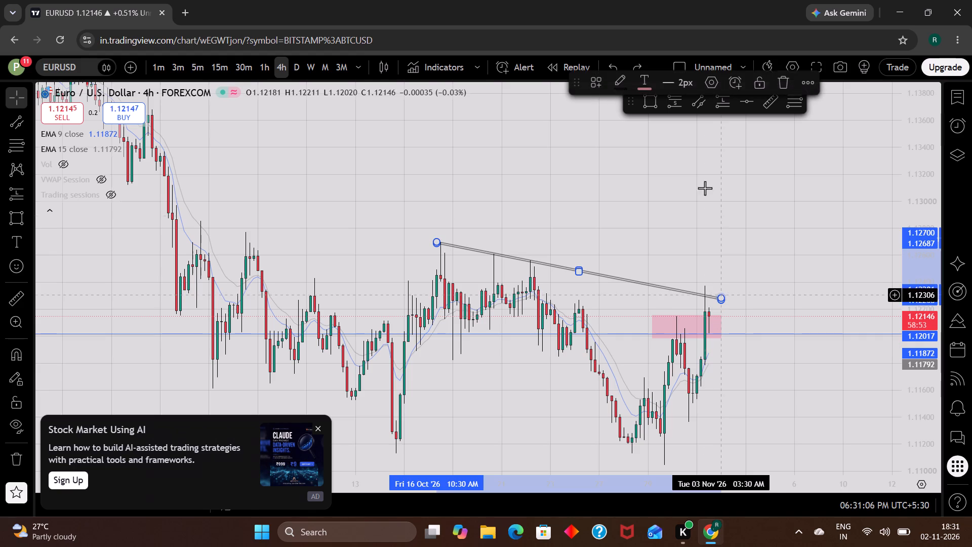
left_click(782, 82)
Dismiss the advertisement covering the chart and the ad-free upgrade offer.
scroll(796, 240, "down", 1)
scroll(796, 240, "up", 3)
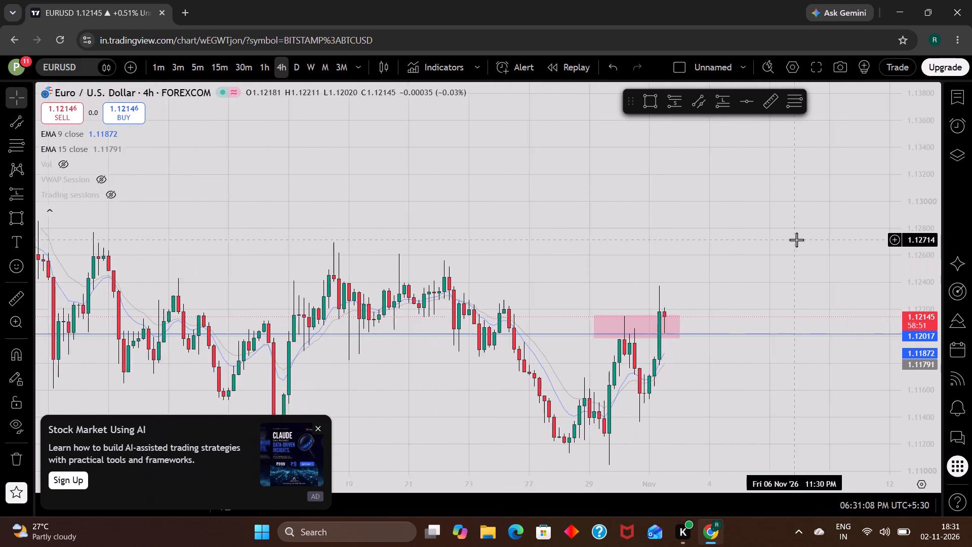
left_click(317, 426)
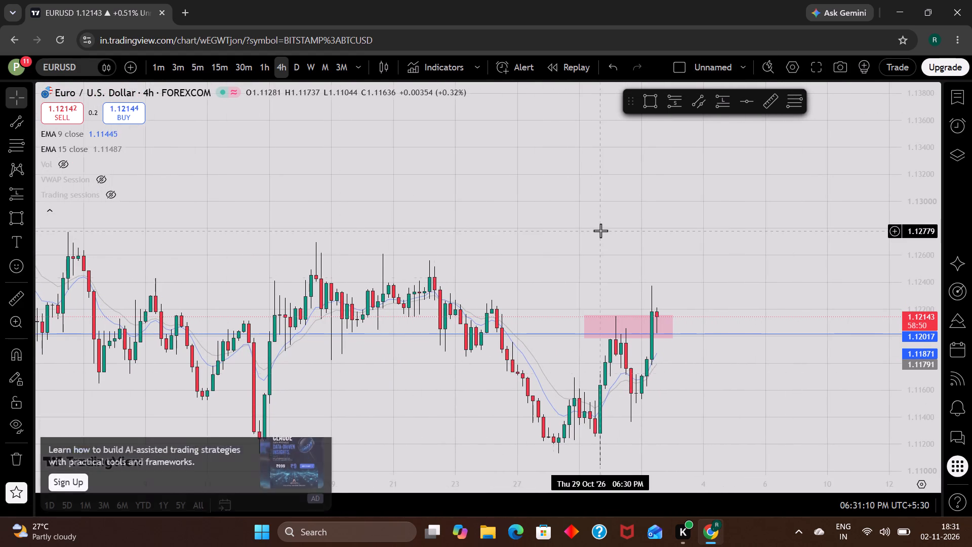
scroll(600, 230, "down", 4)
scroll(600, 230, "up", 1)
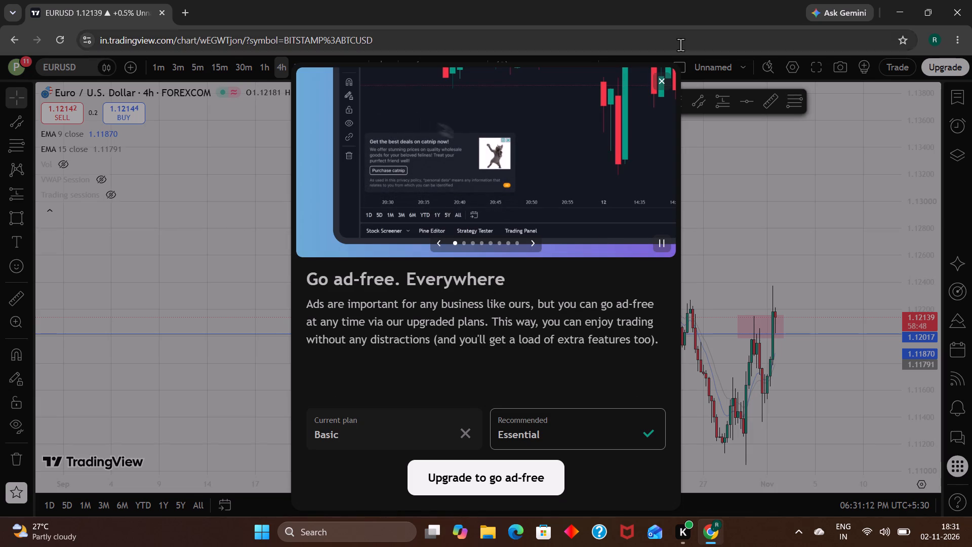
left_click(659, 78)
Examine EURUSD's October and early November 4-hour candles around the pink zone and horizontal line.
scroll(700, 162, "up", 1)
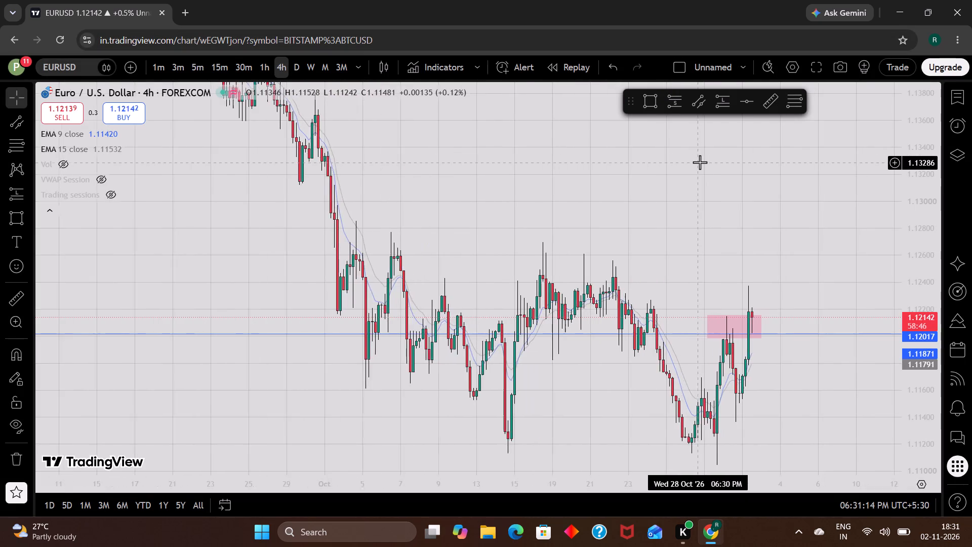
scroll(700, 162, "up", 1)
scroll(654, 229, "up", 2)
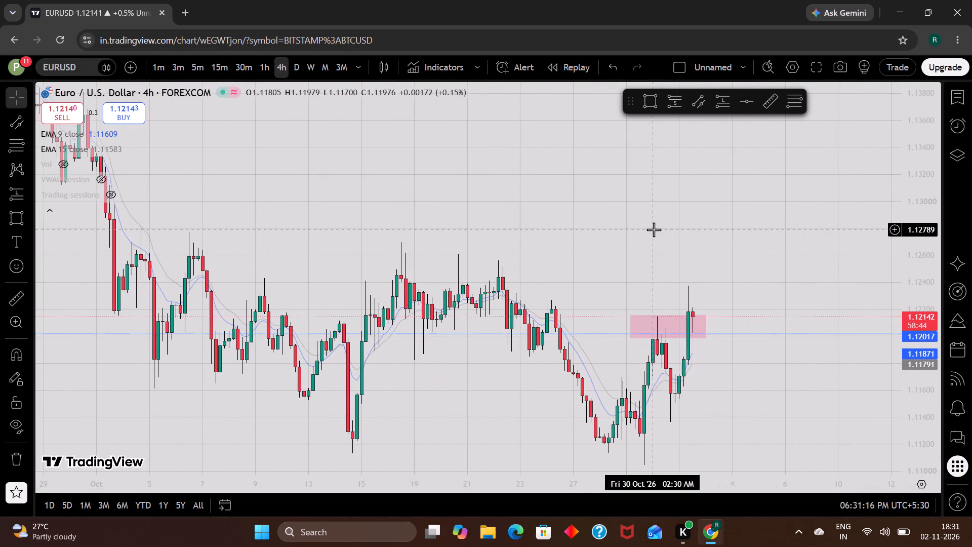
left_click_drag(516, 237, 630, 229)
scroll(630, 229, "up", 1)
left_click_drag(584, 234, 600, 234)
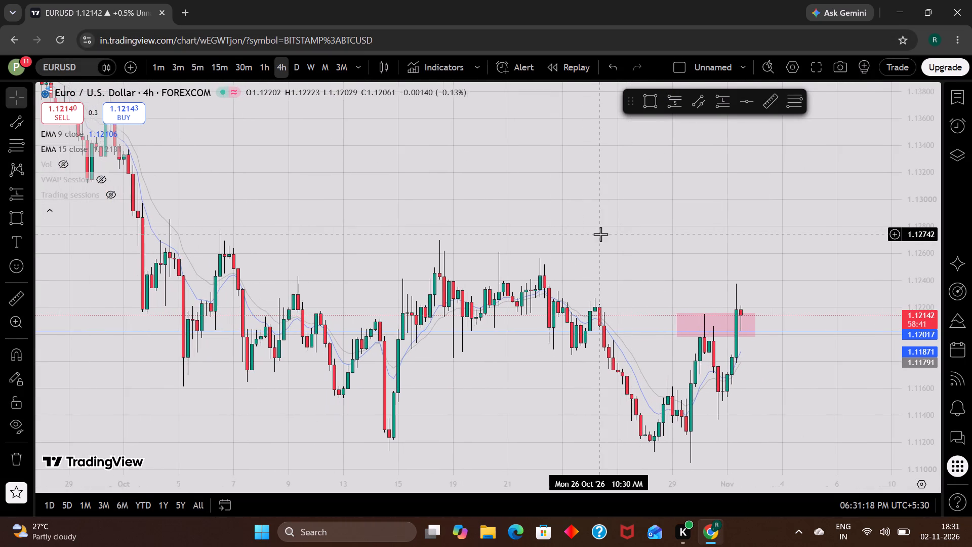
Switch to BTCUSD on the 4-hour timeframe and examine the latest candles near the two pink zones.
key("Down")
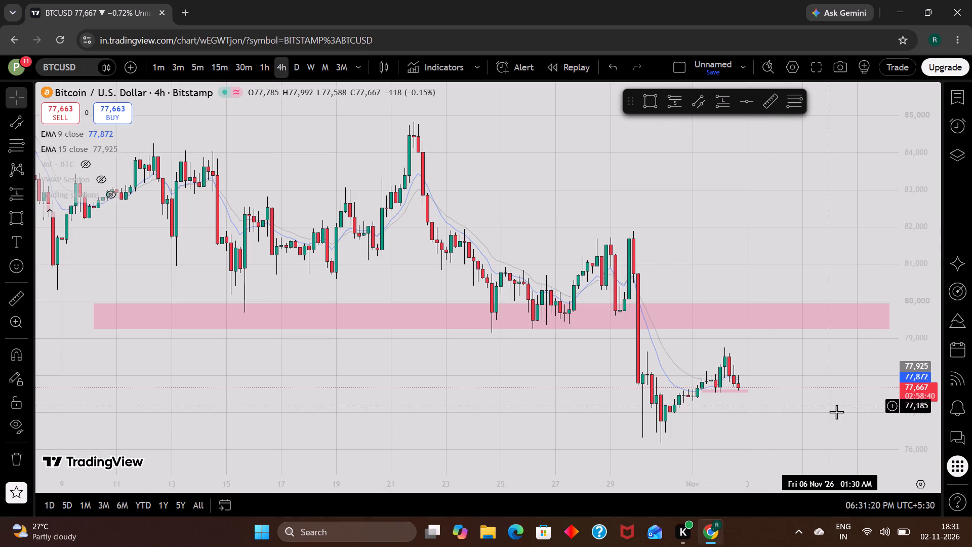
left_click_drag(836, 413, 817, 306)
scroll(919, 373, "up", 7)
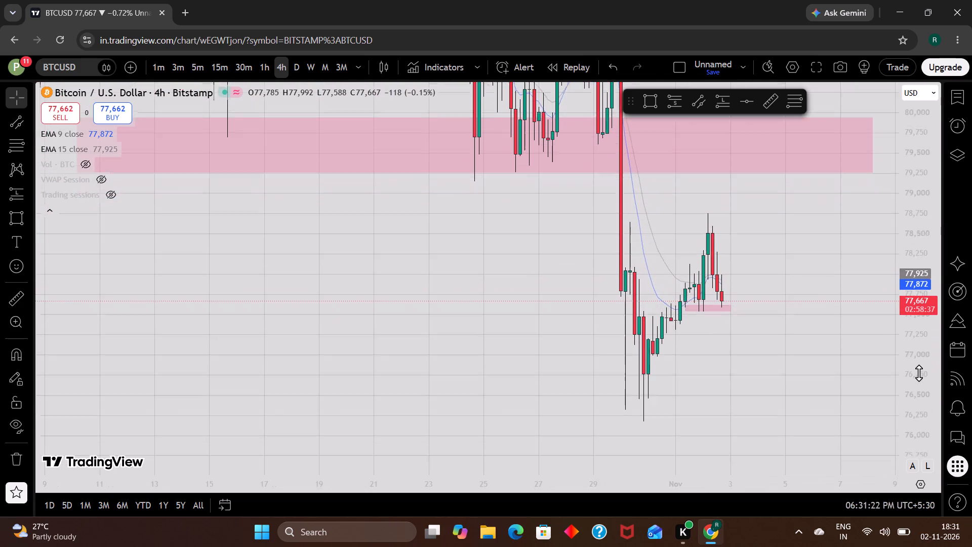
scroll(805, 372, "up", 1)
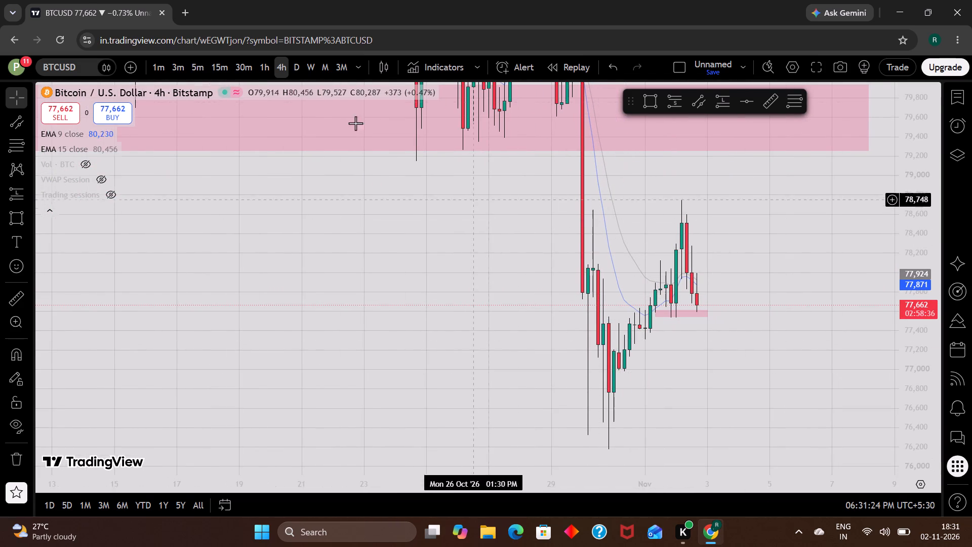
Set the timeframe to 1 hour, switch to gold (XAUUSD), and examine the latest candles around the small pink zone.
left_click(259, 62)
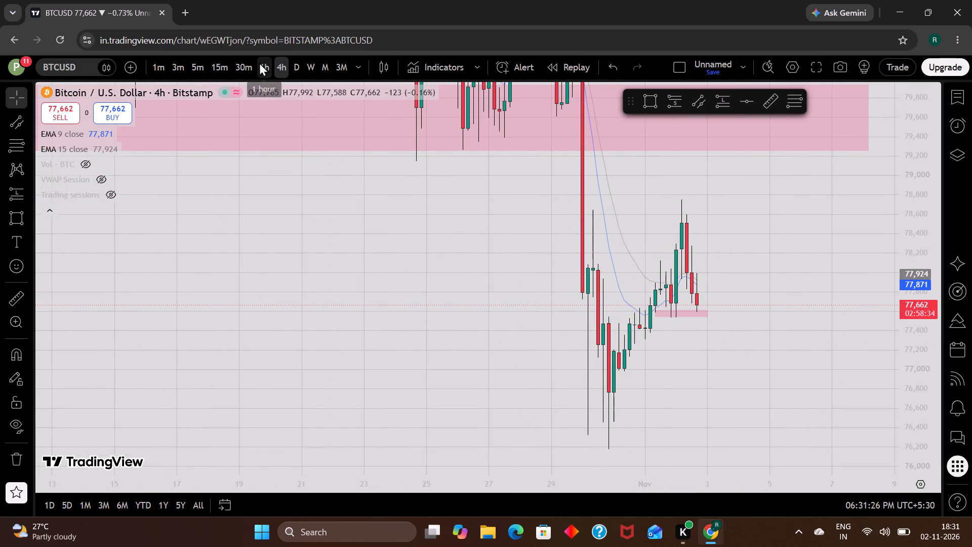
key("Down")
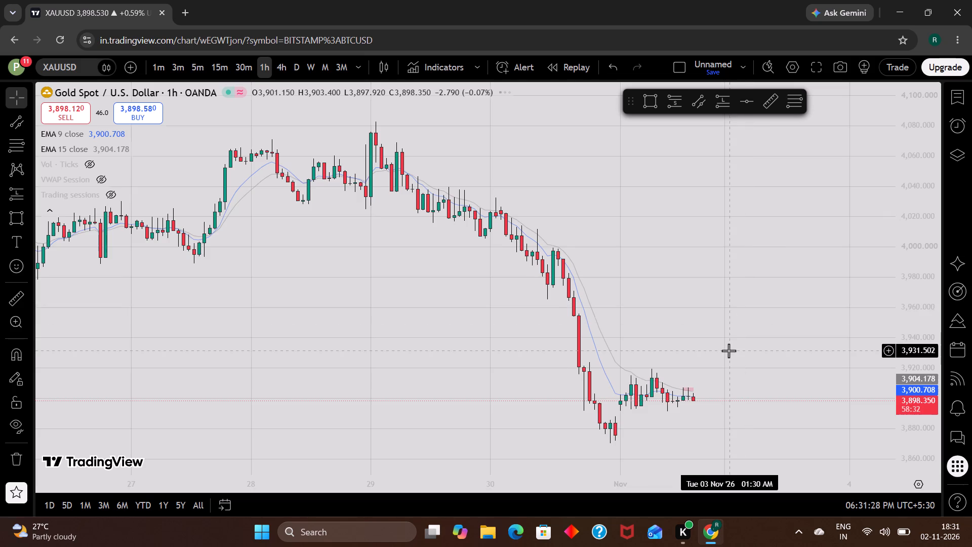
left_click_drag(728, 350, 739, 255)
scroll(904, 346, "up", 8)
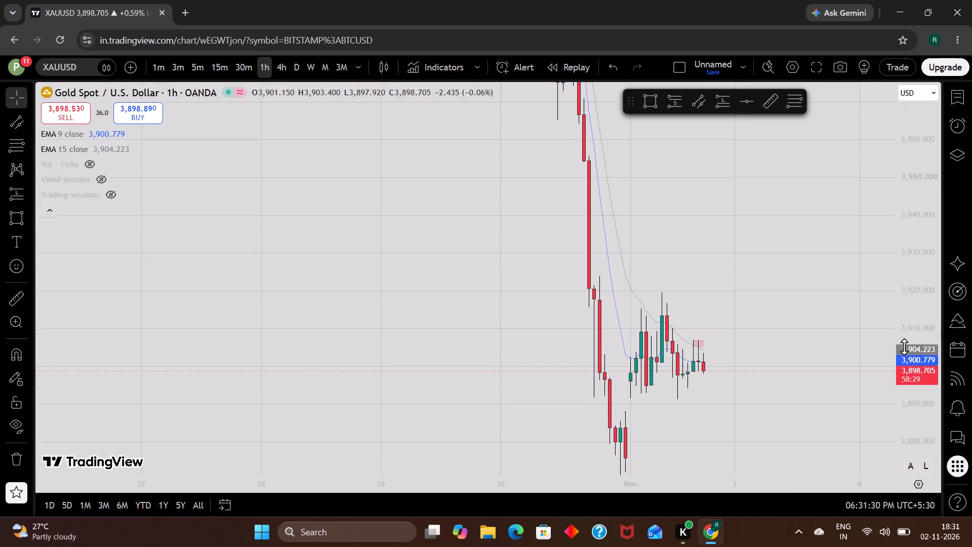
left_click_drag(757, 420, 777, 261)
left_click_drag(523, 209, 512, 262)
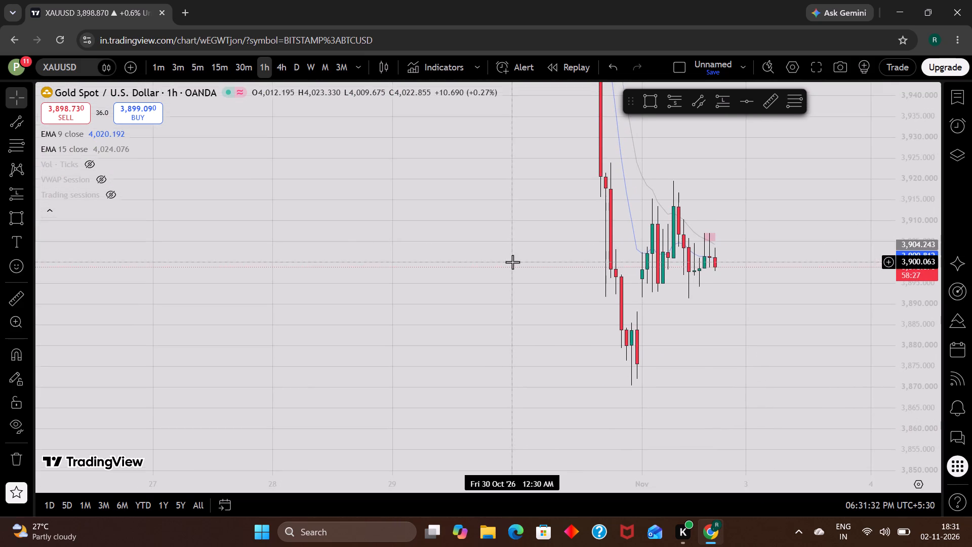
Set gold to the 15-minute timeframe and examine recent candles against the pink zone.
left_click(225, 69)
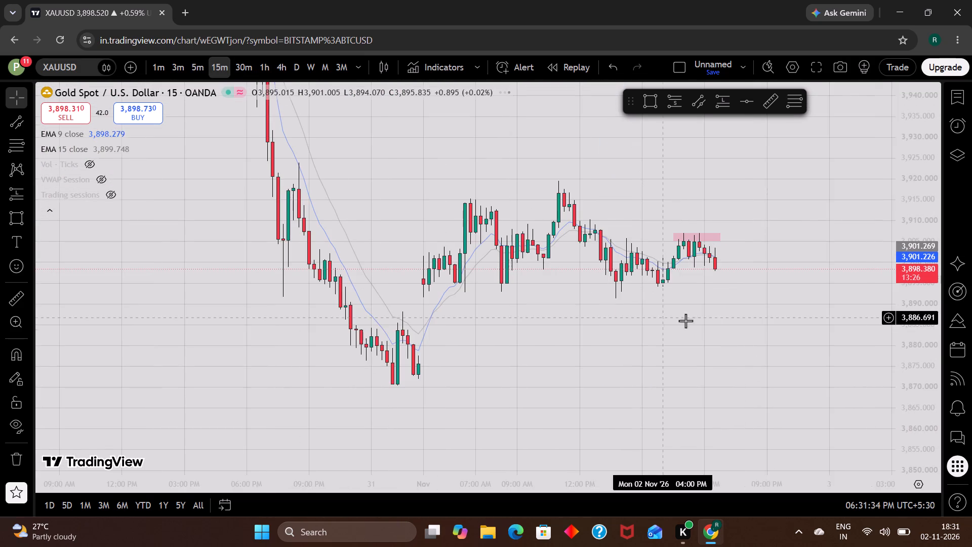
scroll(940, 359, "up", 6)
scroll(791, 350, "up", 1)
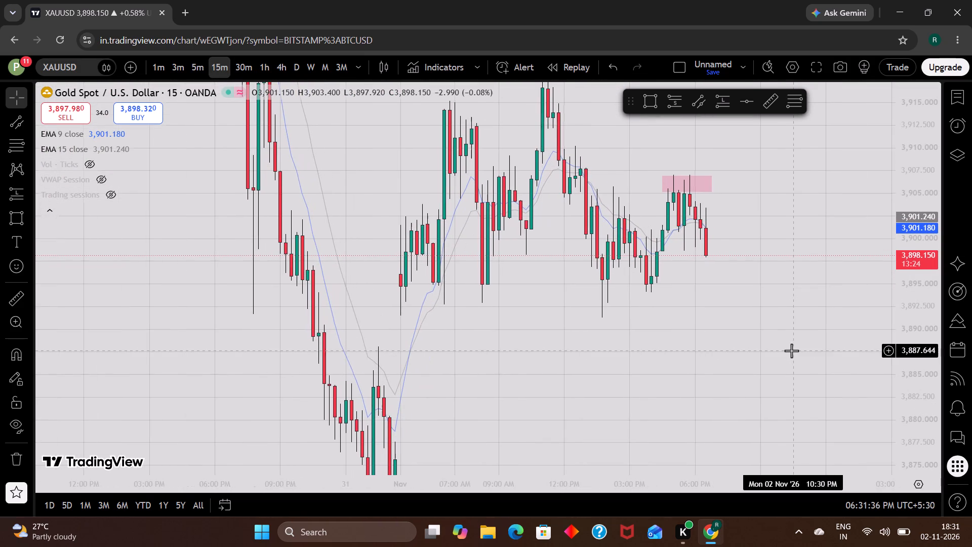
scroll(791, 350, "up", 1)
left_click_drag(767, 332, 754, 356)
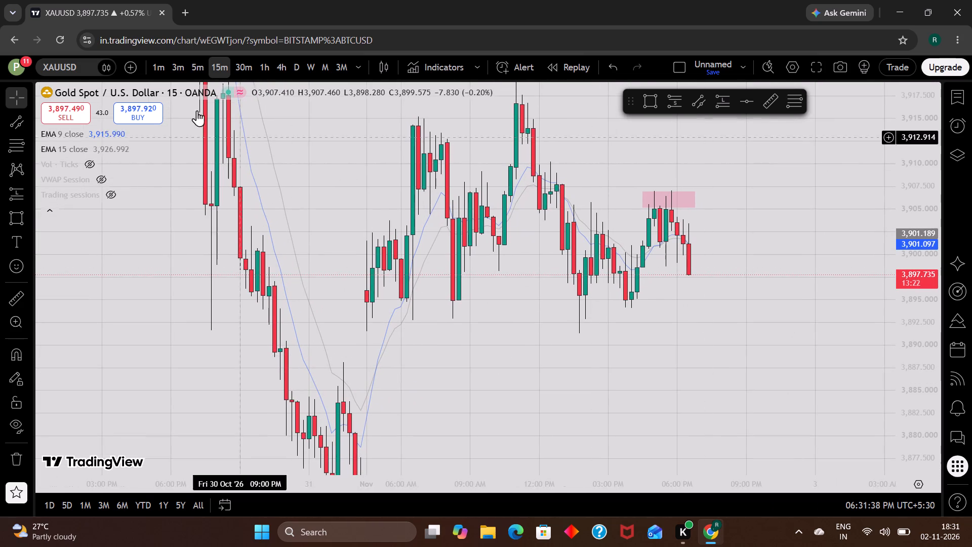
Set gold to the 5-minute timeframe and examine the day's price swings against the pink zone.
left_click(194, 70)
left_click_drag(789, 334, 773, 353)
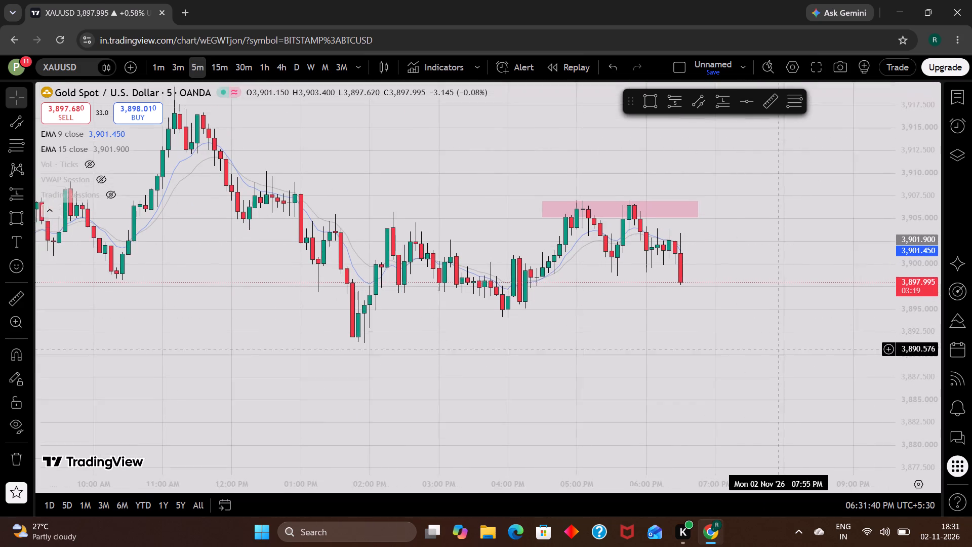
left_click_drag(773, 353, 763, 364)
scroll(926, 357, "up", 2)
scroll(826, 339, "down", 1)
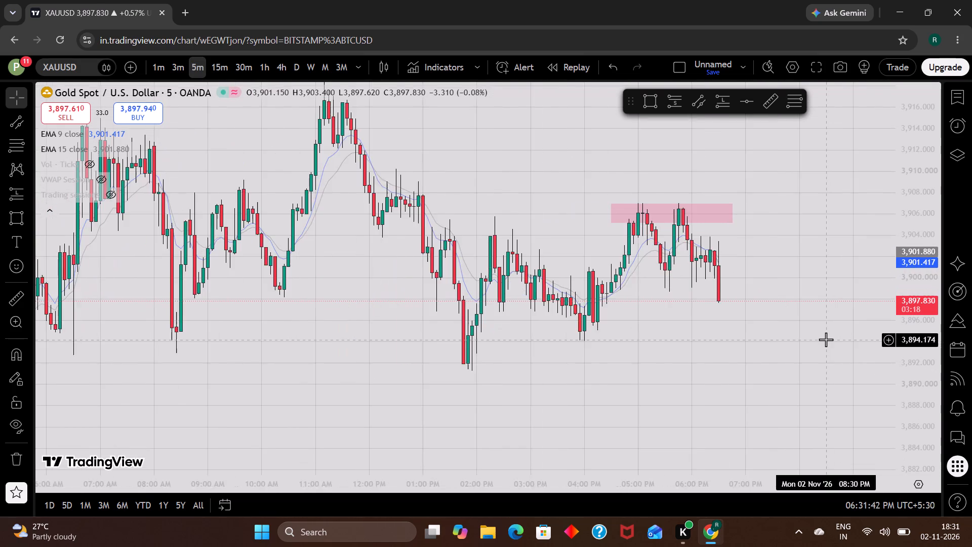
scroll(826, 339, "down", 1)
scroll(826, 339, "up", 2)
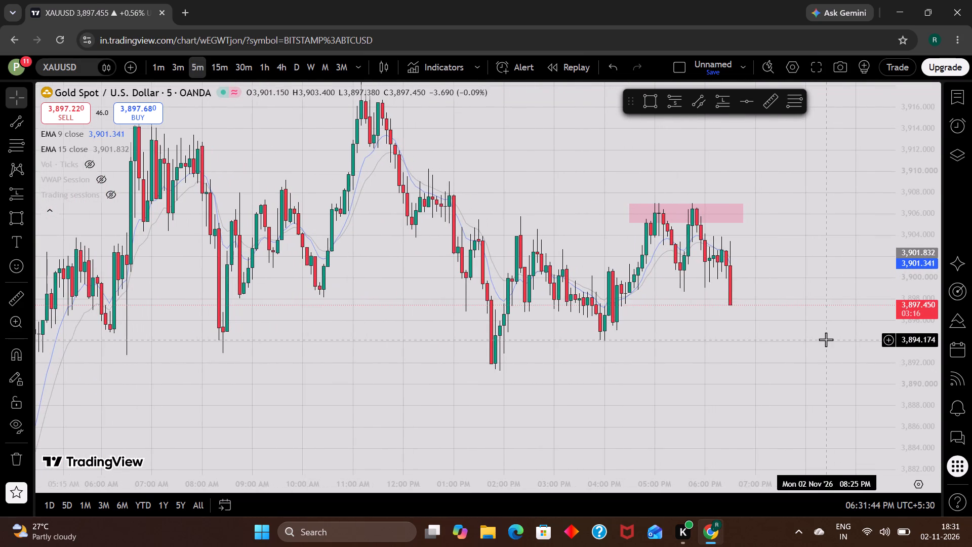
scroll(826, 339, "up", 1)
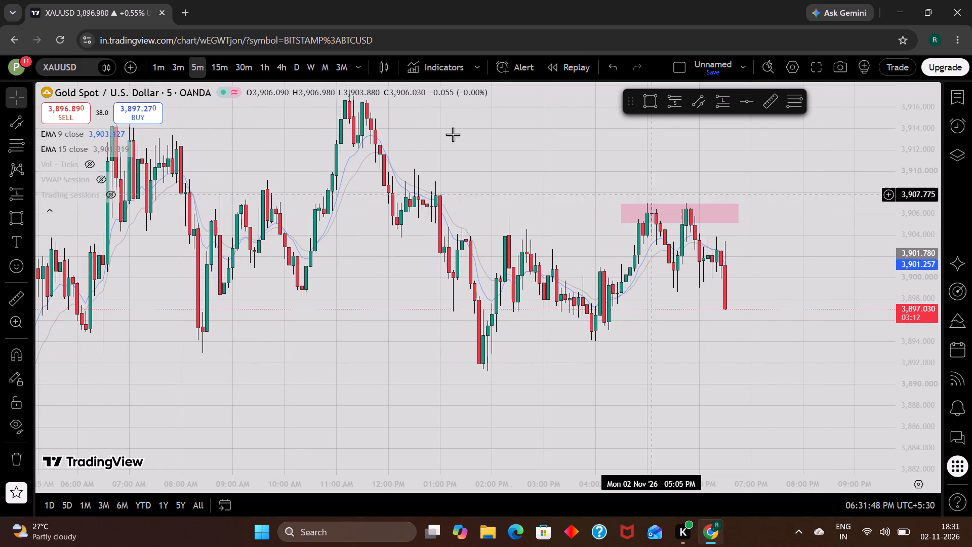
Check gold on the 15-minute timeframe, return to 5 minutes, and examine the latest candles against the pink zone.
left_click(230, 63)
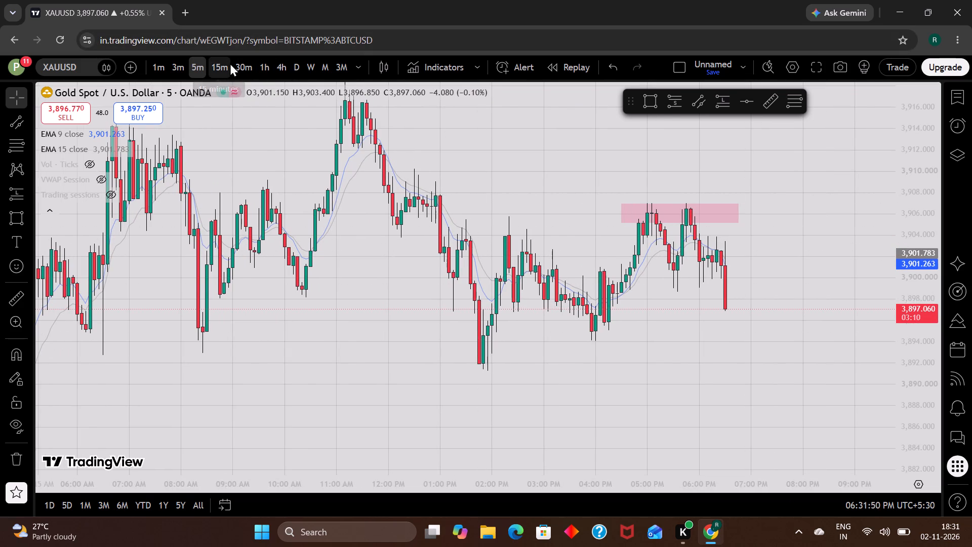
left_click(214, 65)
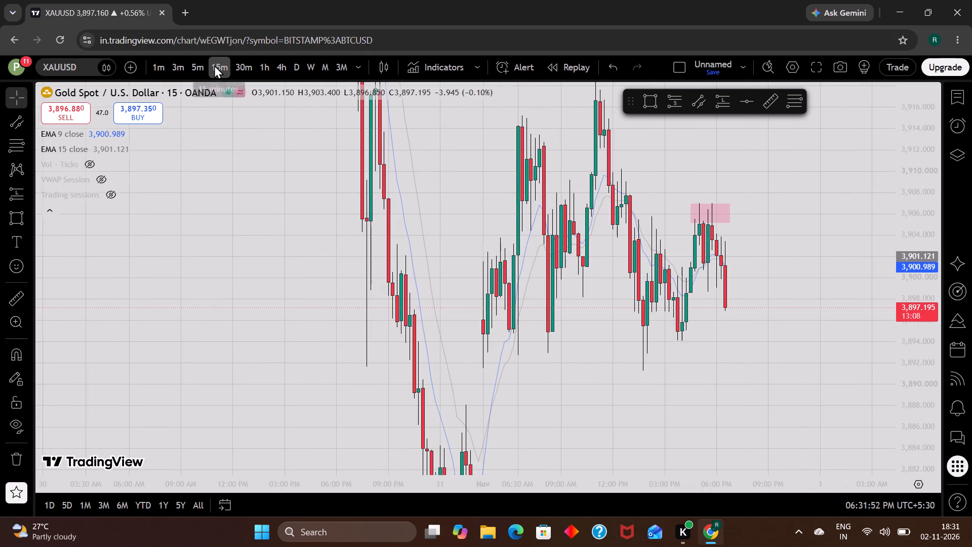
left_click(201, 68)
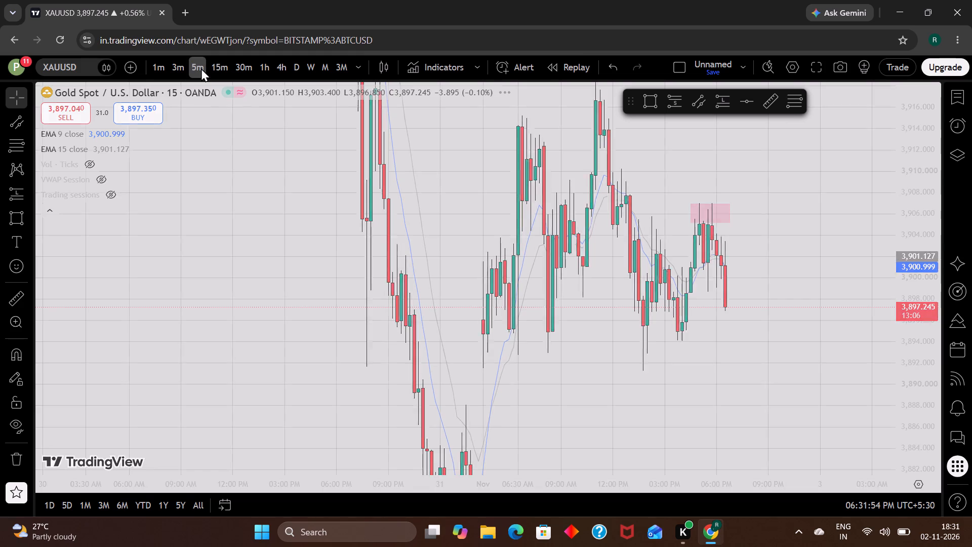
scroll(531, 223, "right", 1)
scroll(736, 356, "up", 2)
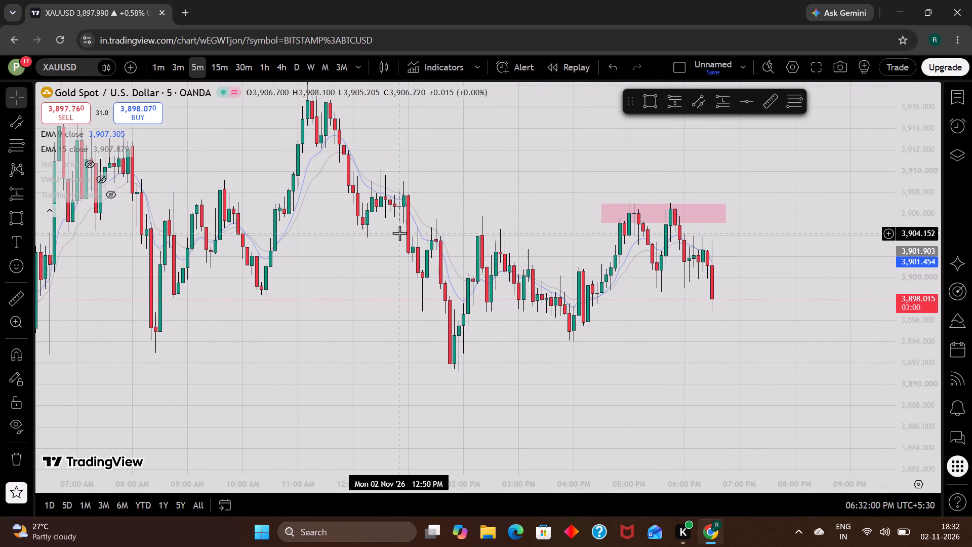
scroll(754, 404, "up", 1)
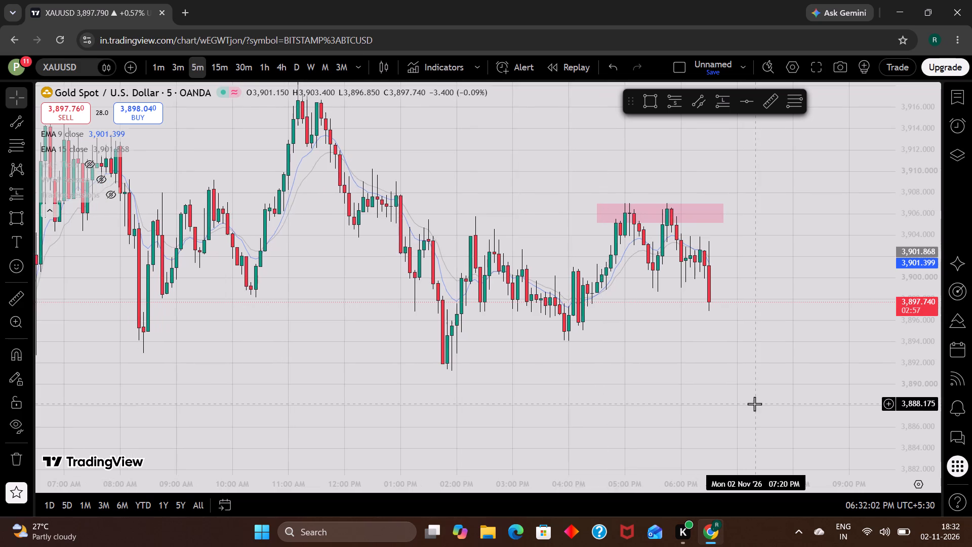
Switch to AUDUSD on the 5-minute timeframe and examine the latest candles against the wide pink zone.
key("Down")
left_click_drag(790, 416, 777, 381)
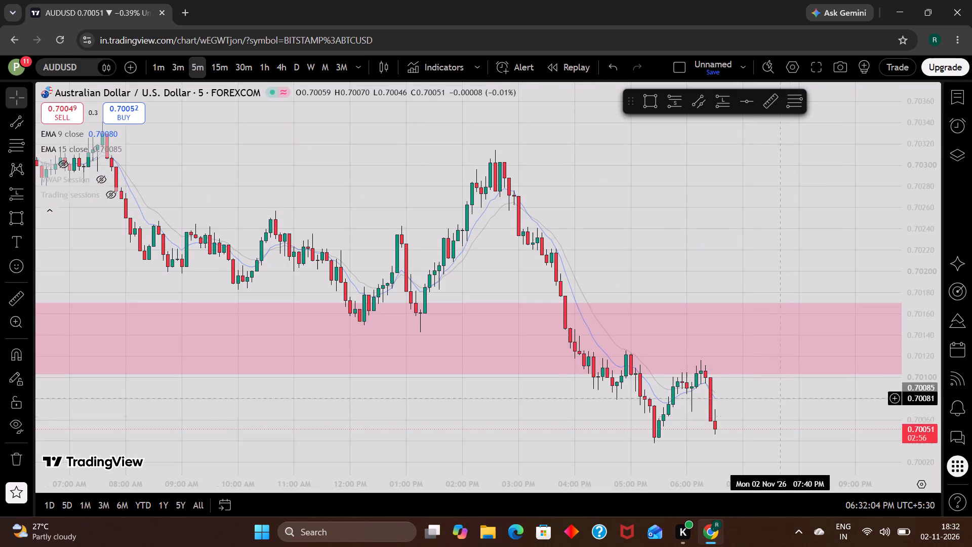
left_click_drag(777, 381, 762, 315)
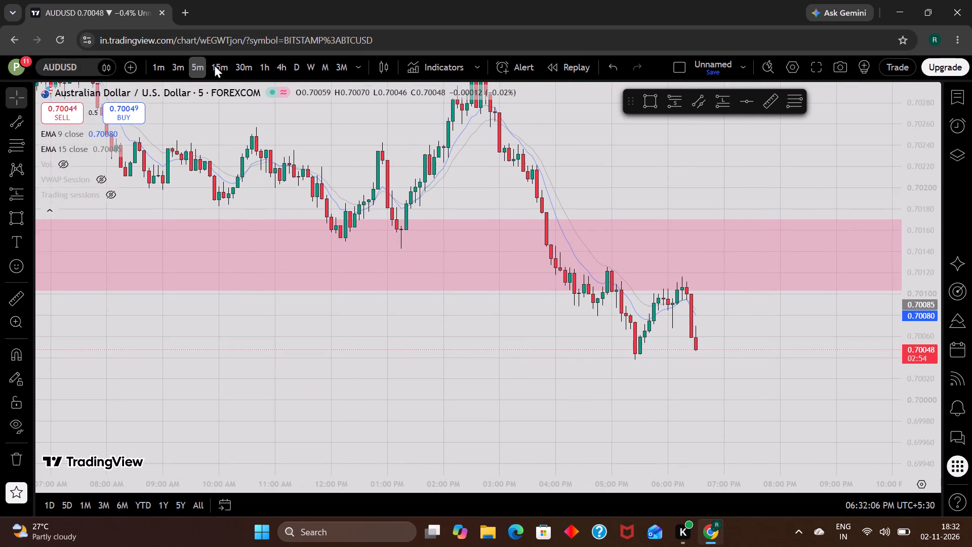
Check EURUSD on the 15-minute timeframe, and return to AUDUSD on the 5-minute timeframe.
left_click(214, 64)
key("Down")
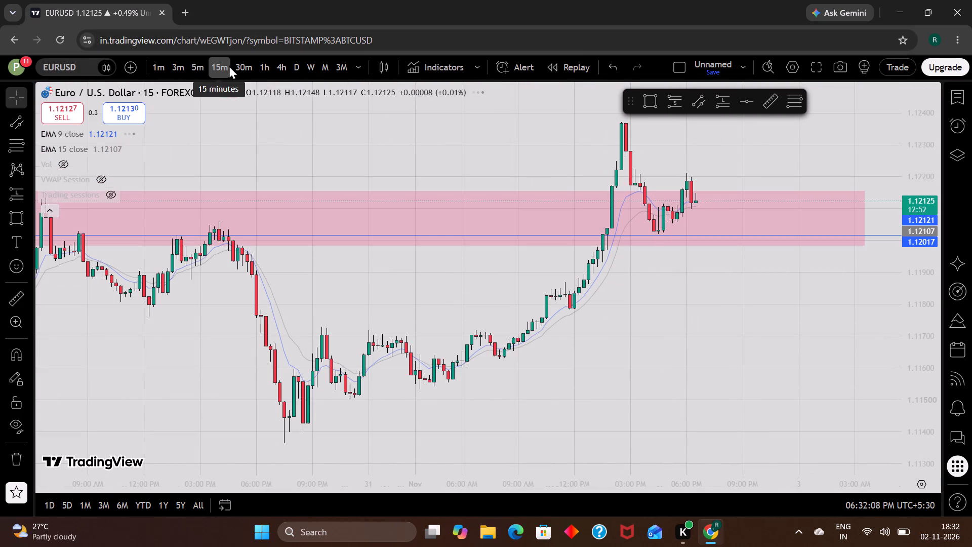
left_click_drag(207, 66, 204, 66)
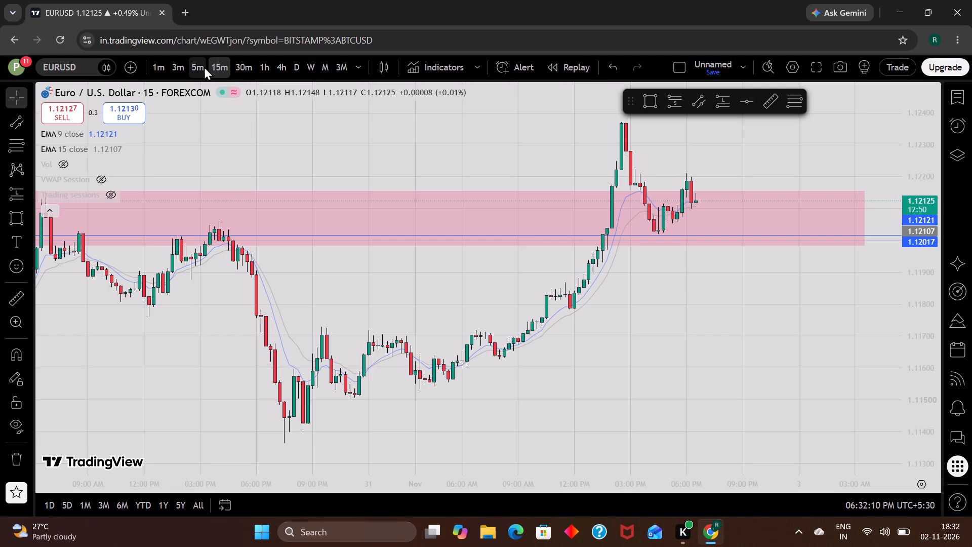
left_click_drag(204, 66, 199, 66)
left_click(199, 66)
key("Up")
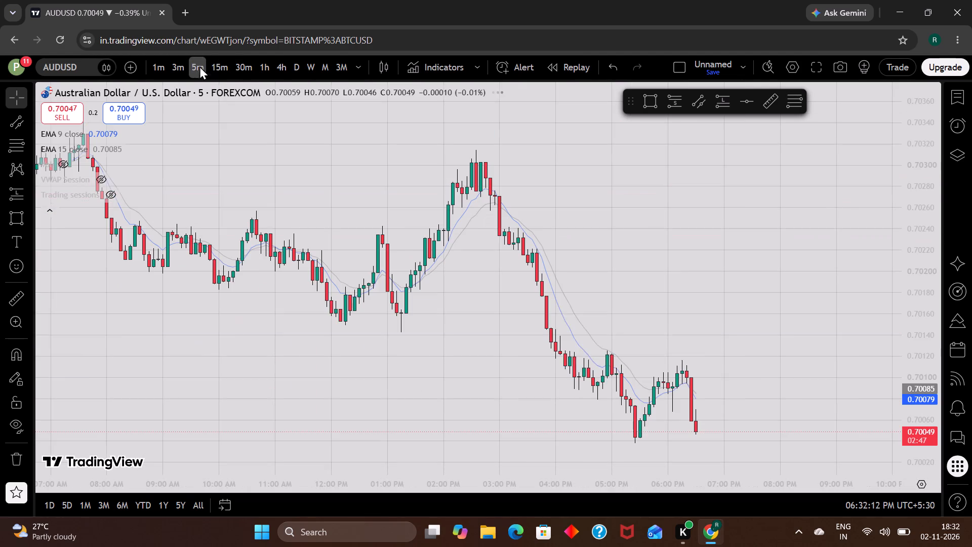
Set AUDUSD to the 15-minute timeframe and examine recent and earlier price swings against the pink zone.
left_click(210, 64)
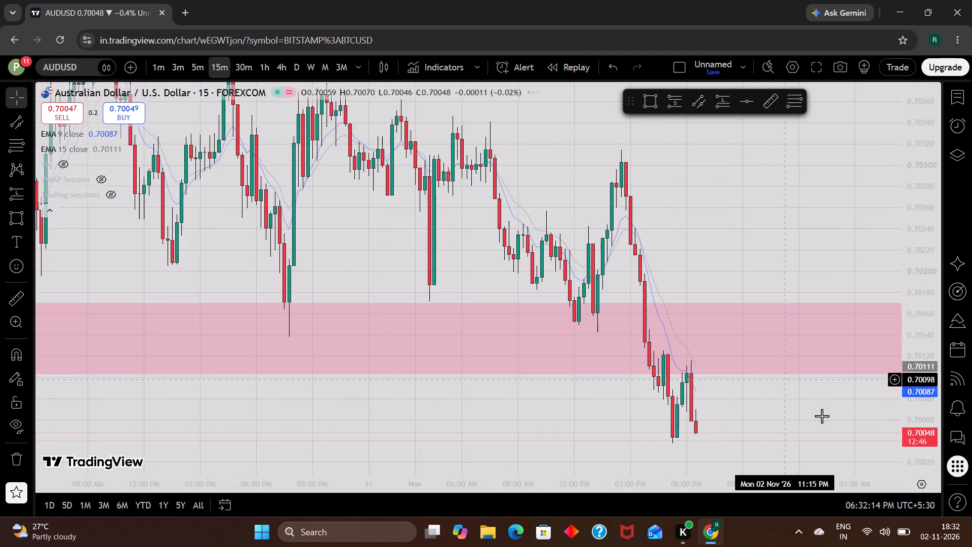
left_click_drag(849, 466, 799, 360)
scroll(799, 360, "down", 3)
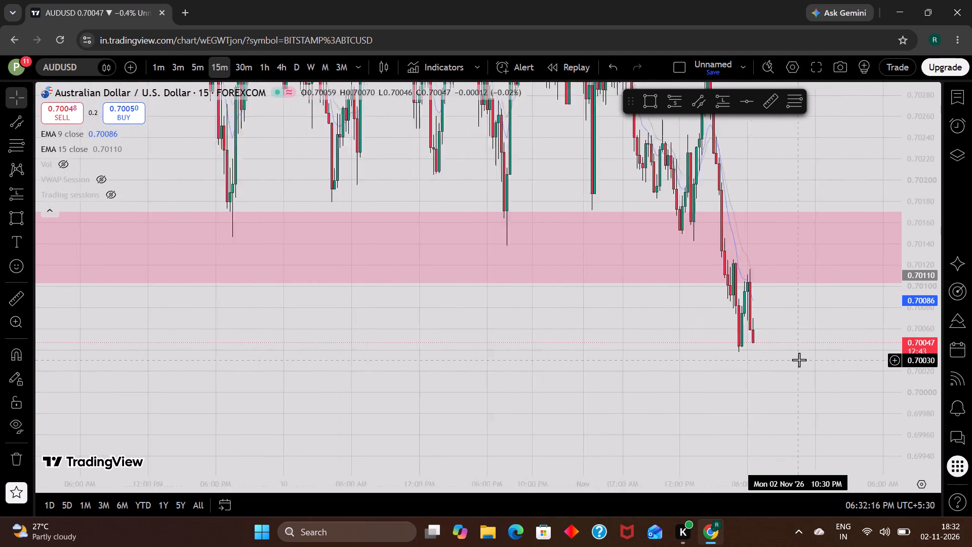
scroll(799, 360, "up", 3)
scroll(799, 360, "down", 5)
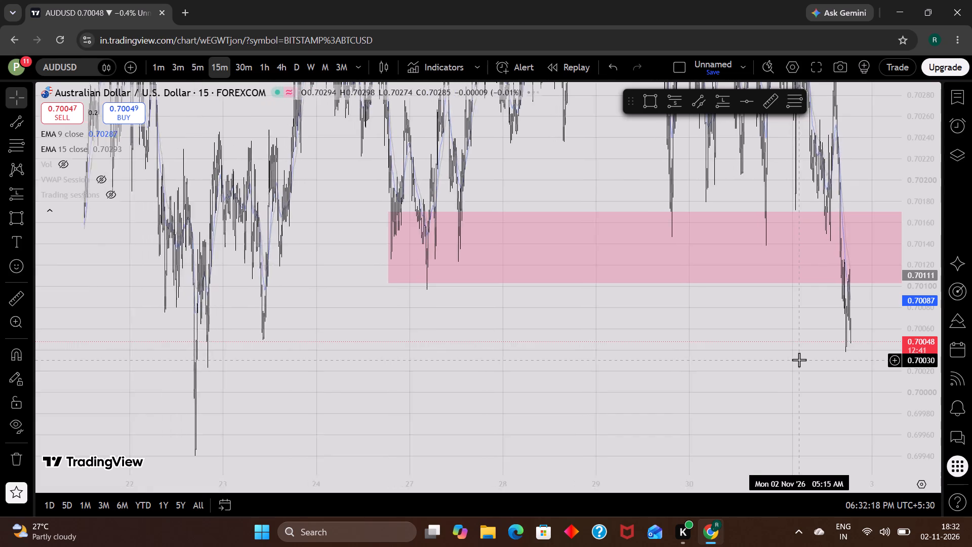
scroll(799, 360, "up", 5)
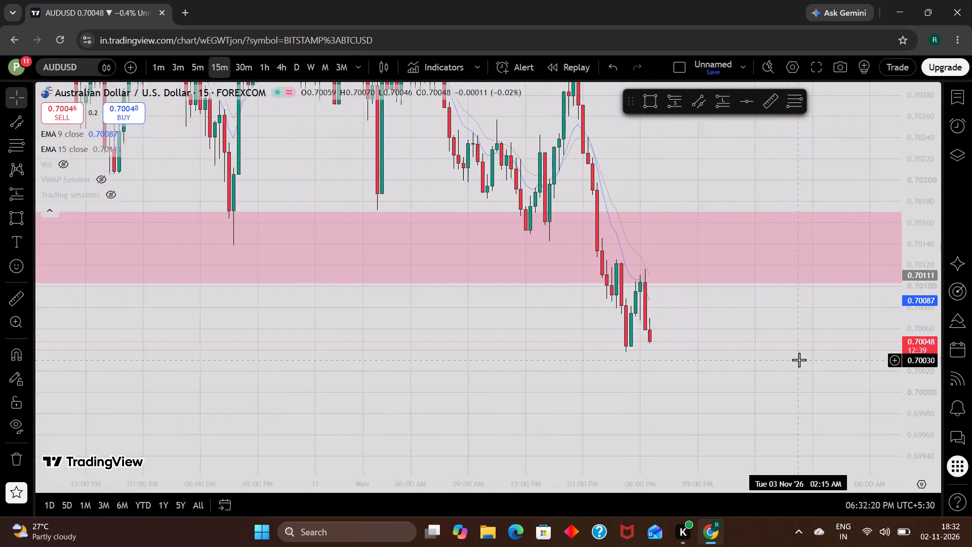
Check EURUSD and Bitcoin on the 15-minute timeframe against their pink zones.
key("Down")
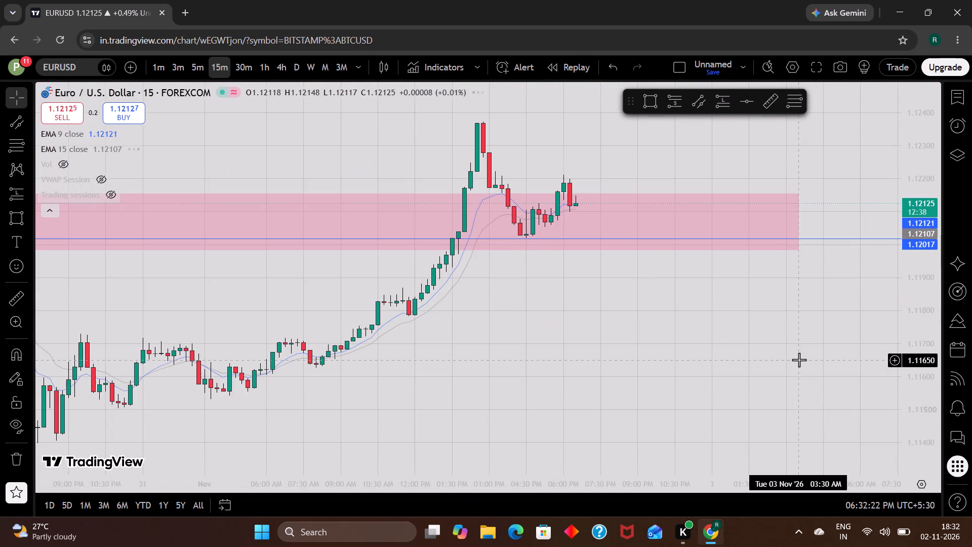
left_click_drag(617, 274, 641, 319)
key("Down")
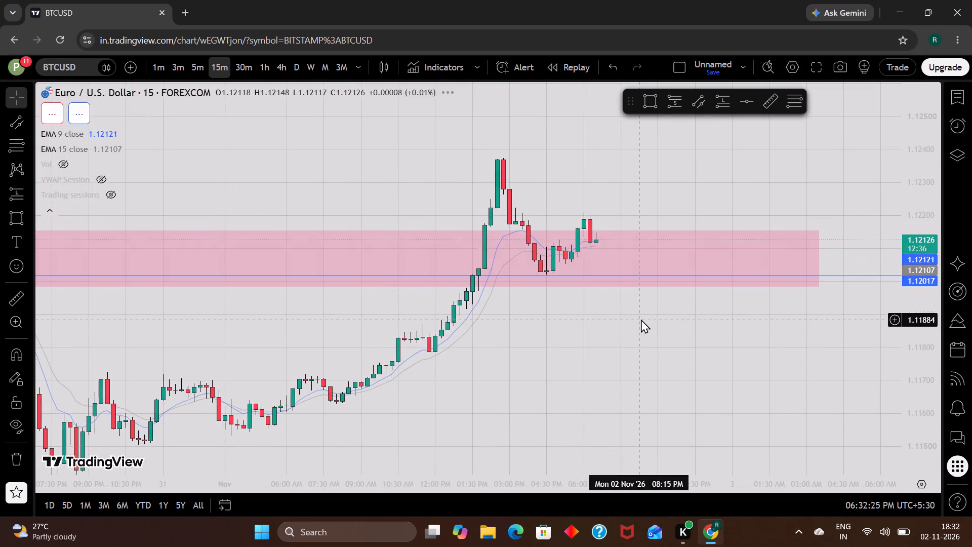
left_click_drag(708, 340, 622, 229)
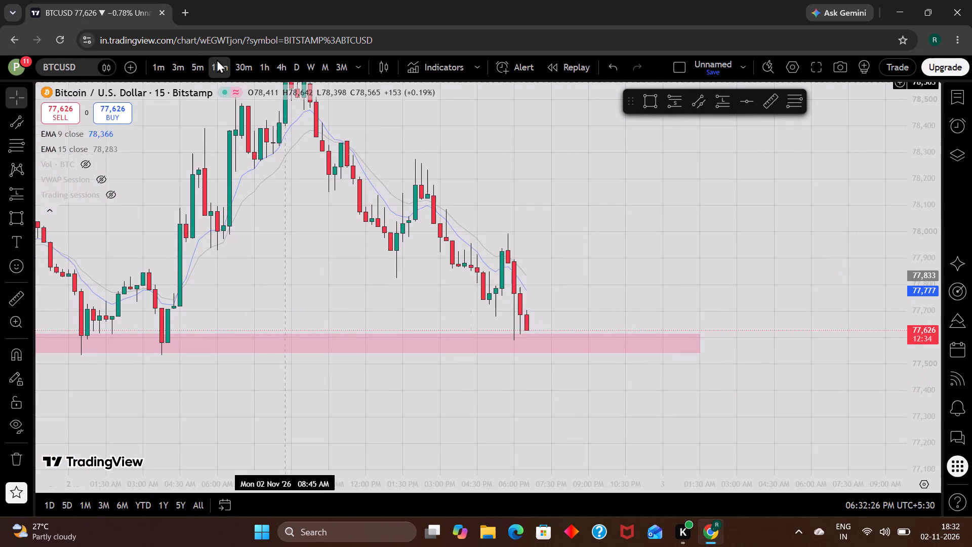
Set the chart to 5 minutes and check Bitcoin, gold and AUDUSD against their pink zones.
left_click(200, 62)
left_click_drag(613, 256, 698, 249)
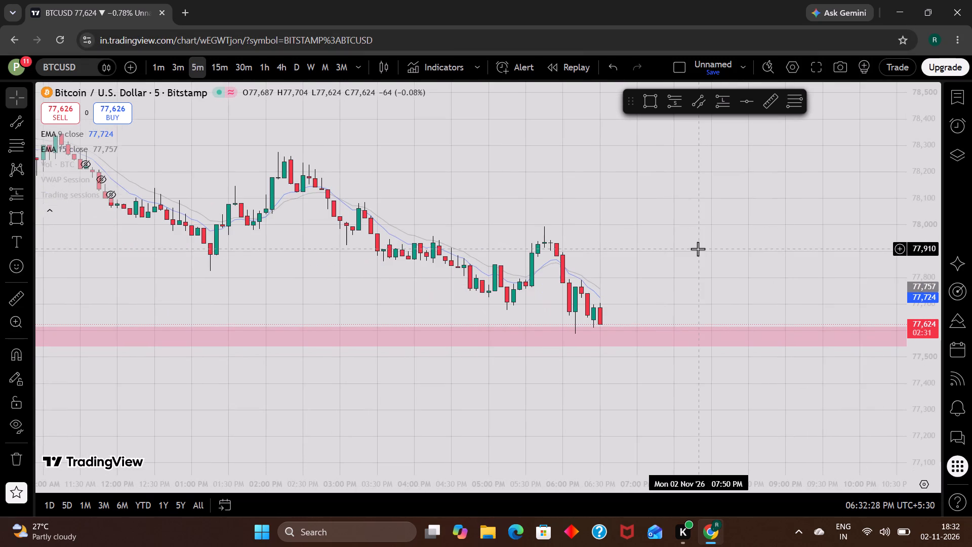
key("Down")
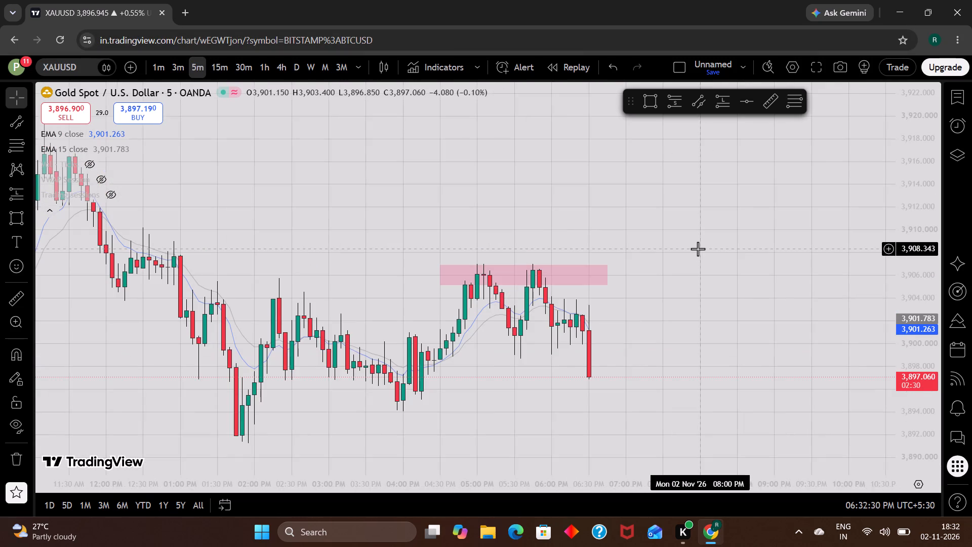
key("Down")
Switch to EURUSD on the 4-hour timeframe and examine price action since late September around the pink zone.
key("Down")
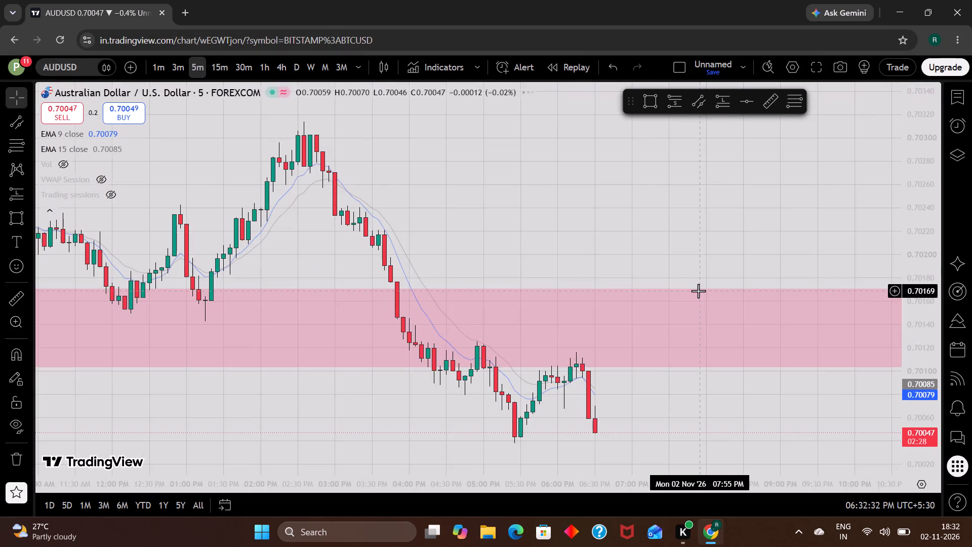
left_click(285, 71)
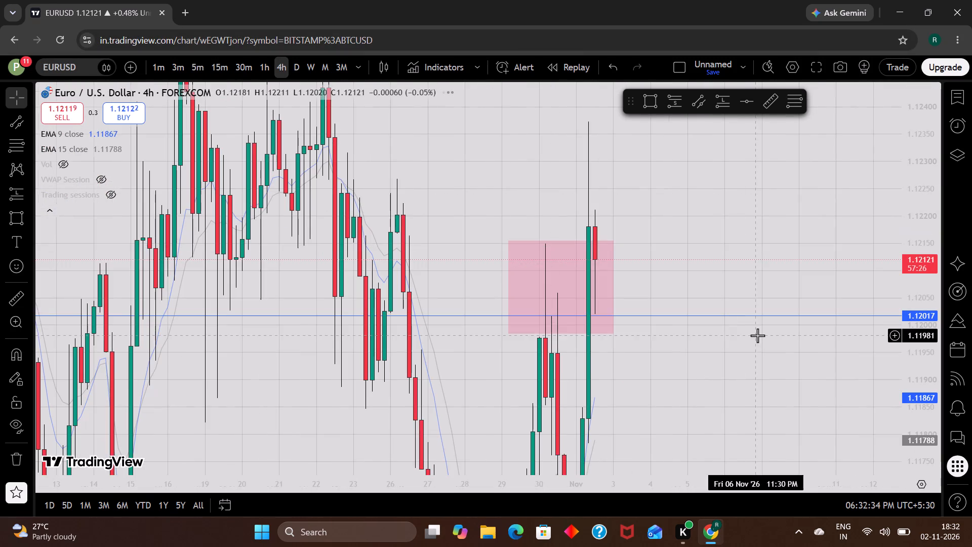
scroll(919, 409, "down", 9)
scroll(787, 382, "down", 1)
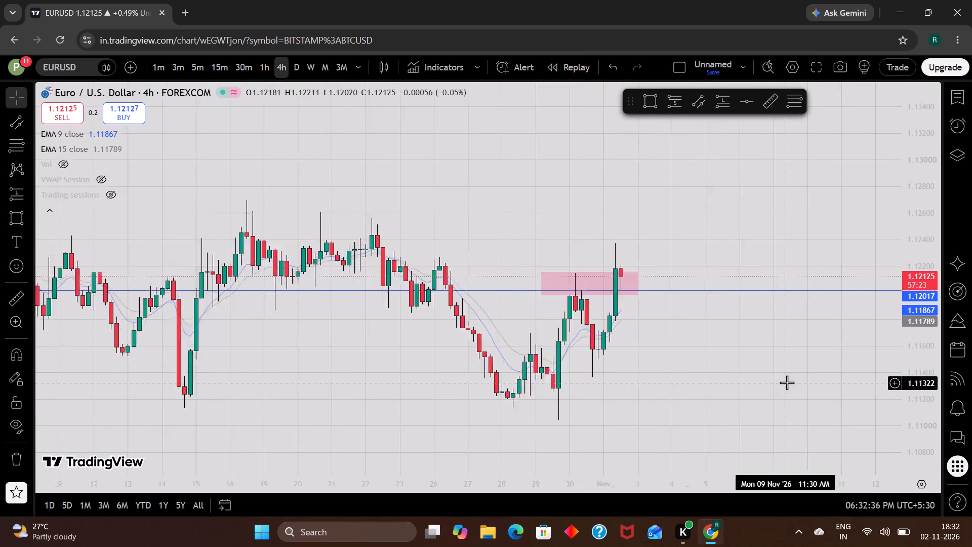
scroll(787, 382, "down", 2)
scroll(787, 382, "up", 2)
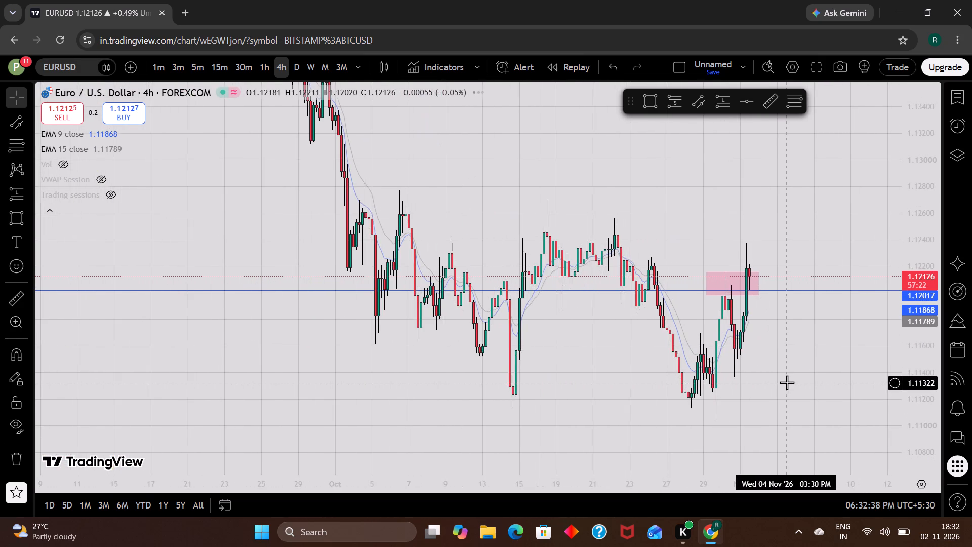
scroll(787, 382, "up", 2)
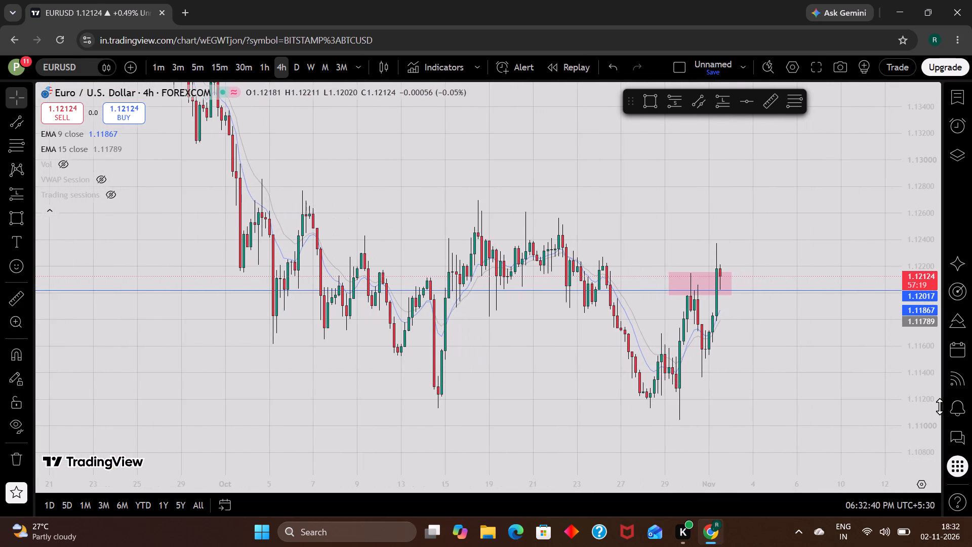
scroll(940, 406, "down", 2)
scroll(842, 383, "down", 1)
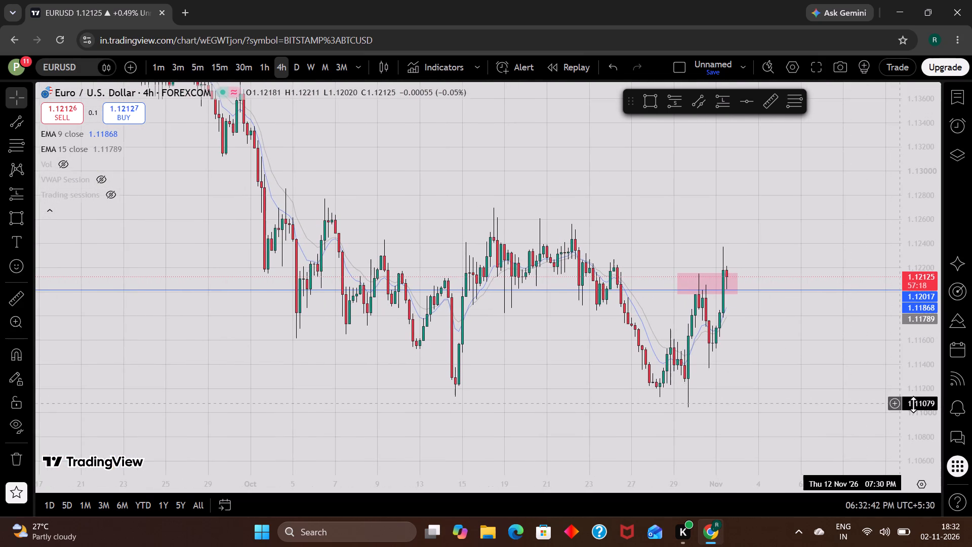
scroll(913, 404, "down", 3)
scroll(775, 374, "down", 1)
left_click_drag(806, 365, 800, 394)
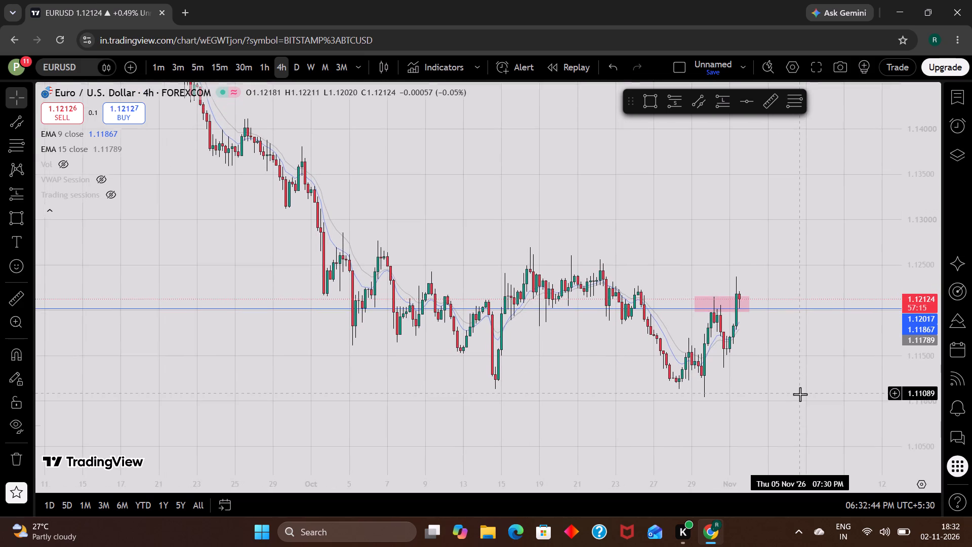
left_click_drag(800, 394, 789, 420)
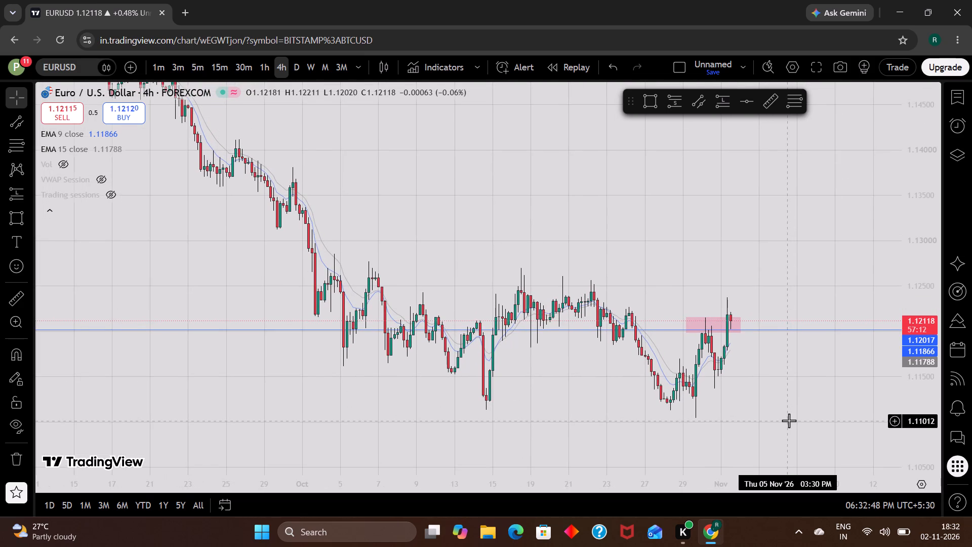
Examine EURUSD's October swing highs and lows on the 4-hour chart relative to the latest candles.
scroll(789, 420, "up", 3)
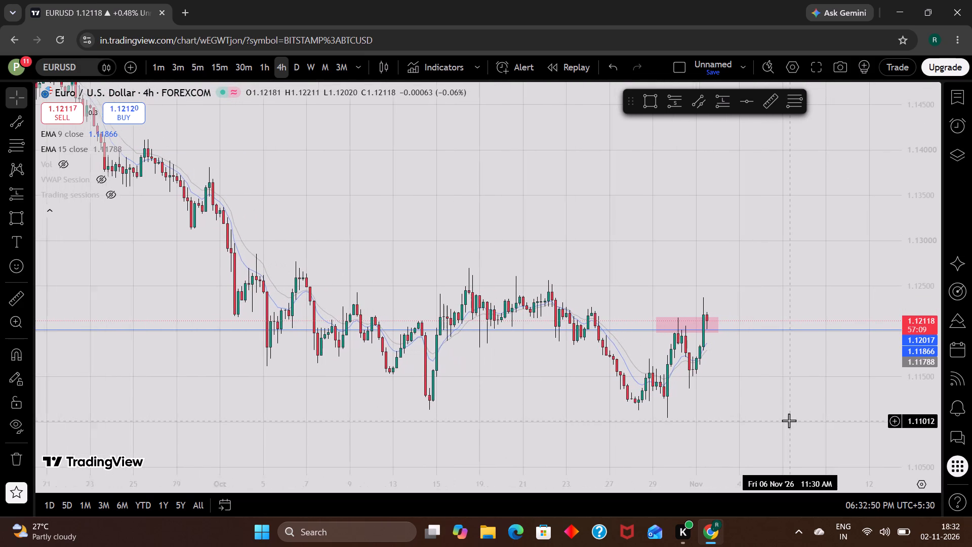
scroll(789, 420, "up", 1)
left_click_drag(783, 256, 777, 310)
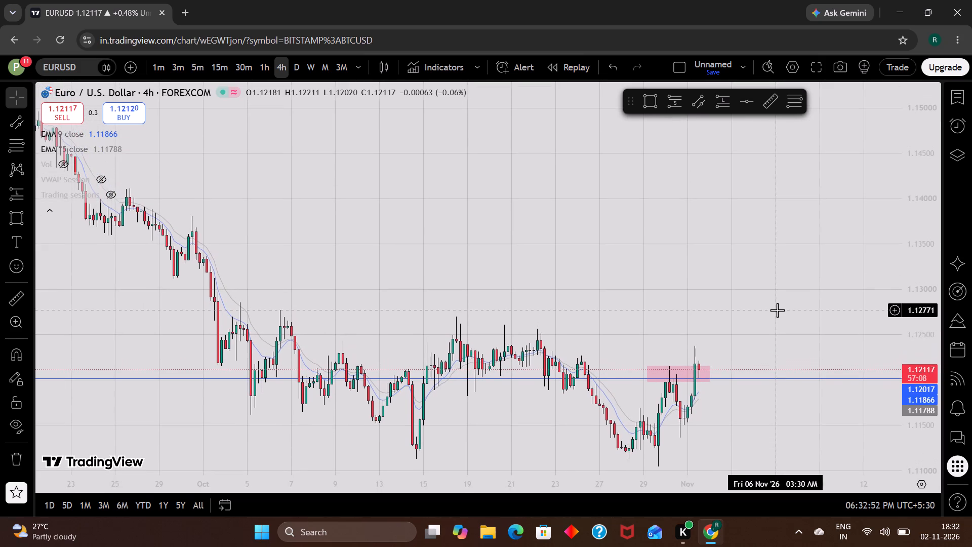
left_click_drag(774, 280, 773, 286)
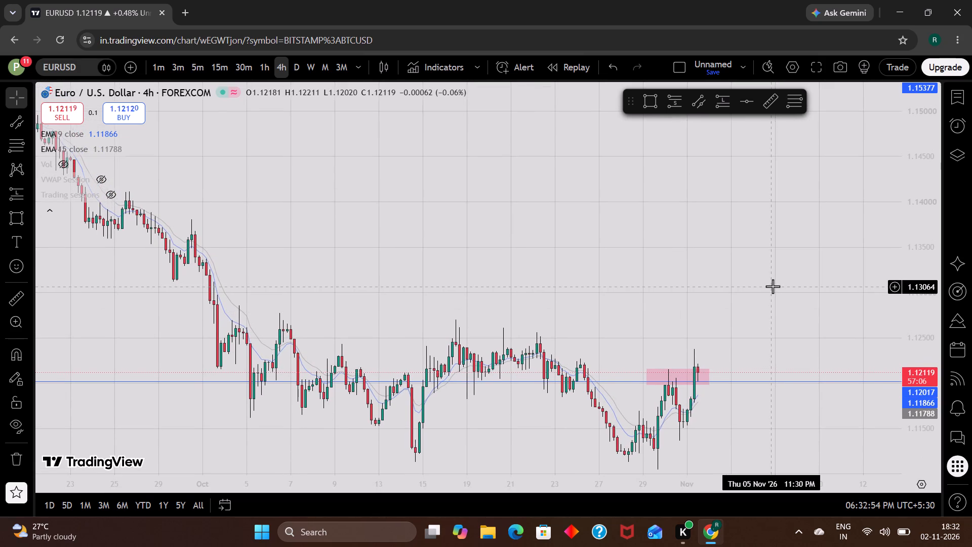
scroll(773, 286, "up", 1)
left_click_drag(739, 304, 712, 190)
scroll(712, 190, "up", 1)
left_click_drag(629, 246, 624, 212)
scroll(624, 212, "up", 2)
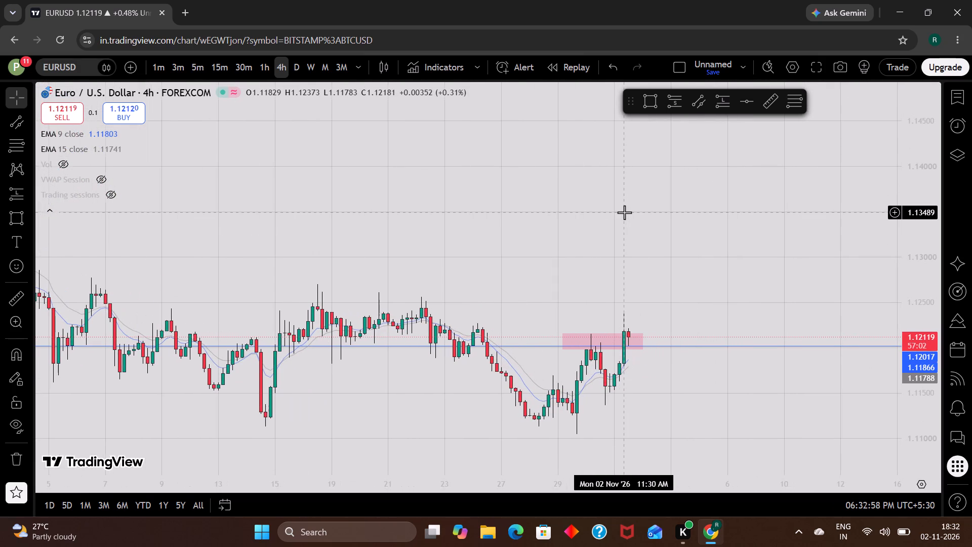
scroll(559, 230, "down", 1)
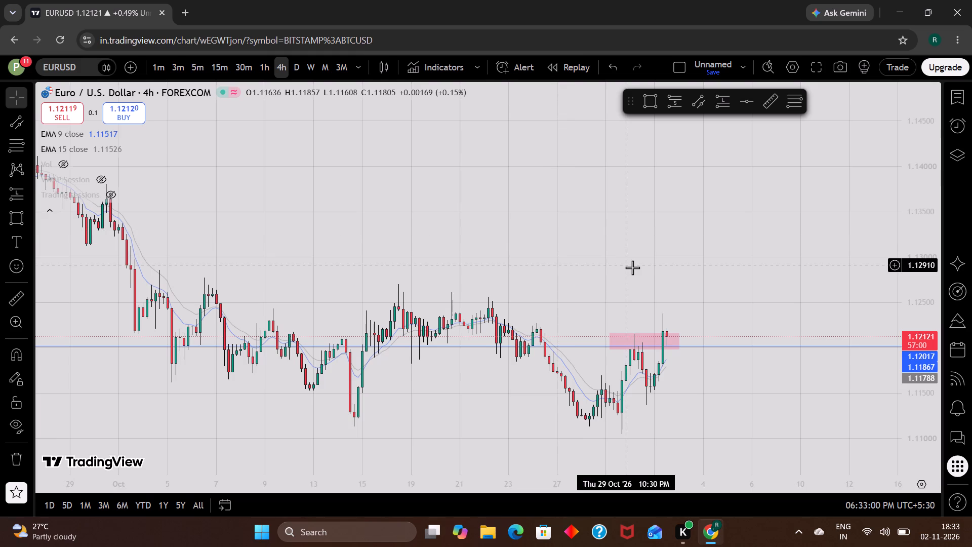
Draw a descending trendline on EURUSD from the mid-October high at about 1.1267 to just past the latest candles.
left_click(701, 109)
scroll(431, 250, "down", 2)
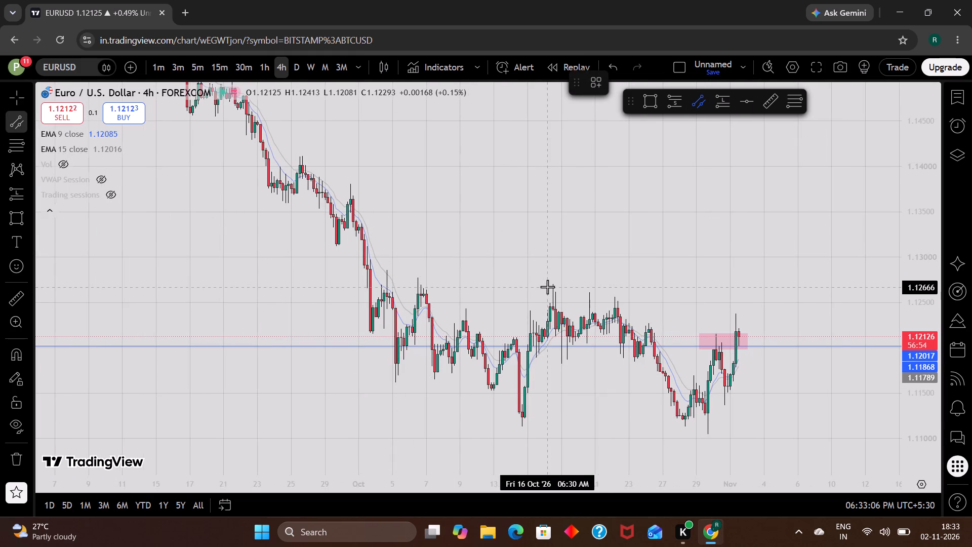
left_click_drag(552, 286, 769, 323)
double_click(769, 323)
left_click(749, 290)
Examine EURUSD's 4-hour candles against the descending trendline, including the earlier decline through September.
scroll(749, 290, "up", 1)
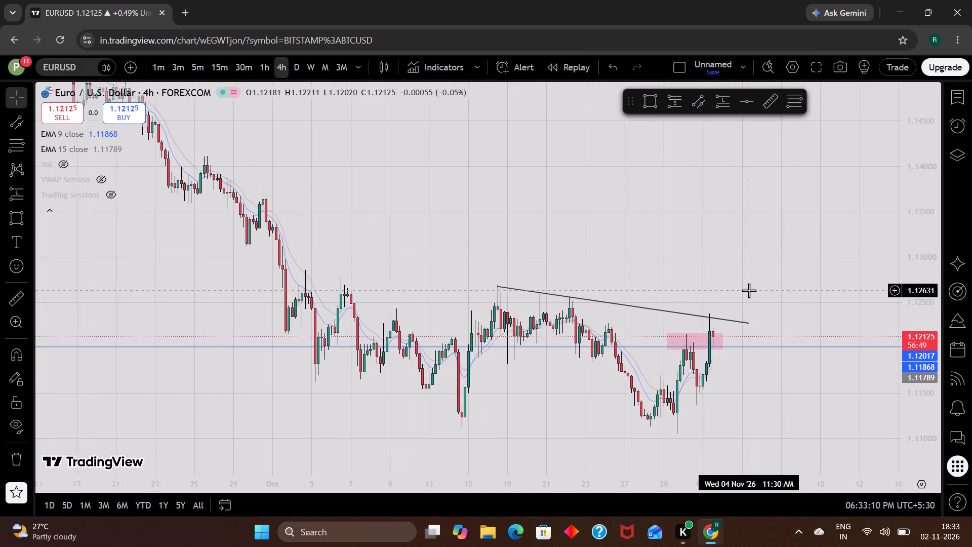
left_click_drag(749, 290, 735, 304)
scroll(784, 299, "up", 1)
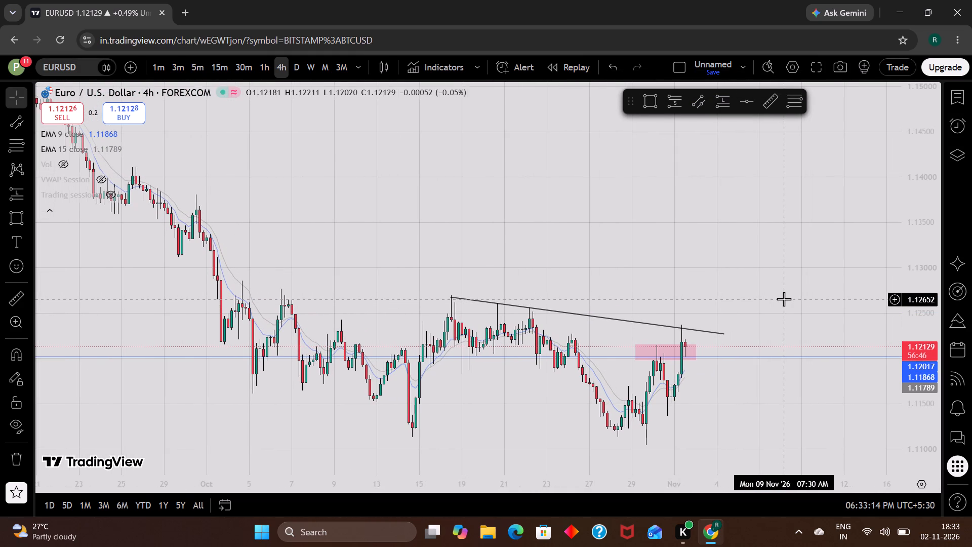
scroll(784, 299, "up", 2)
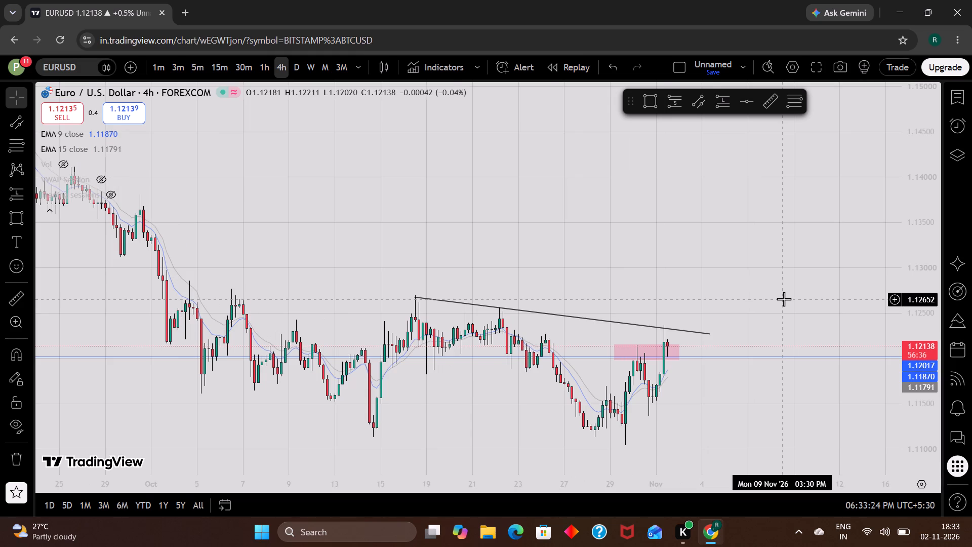
scroll(784, 299, "down", 1)
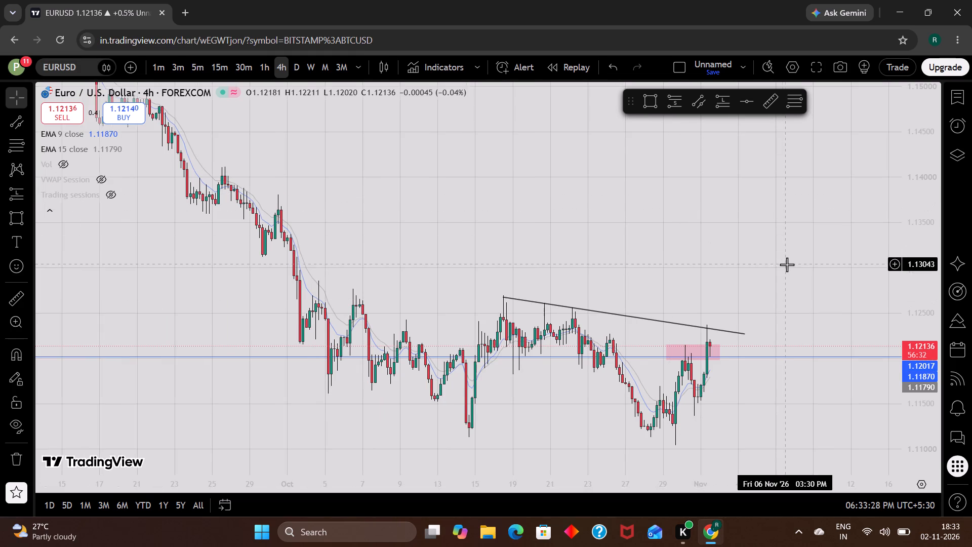
scroll(787, 264, "up", 1)
scroll(736, 254, "down", 3)
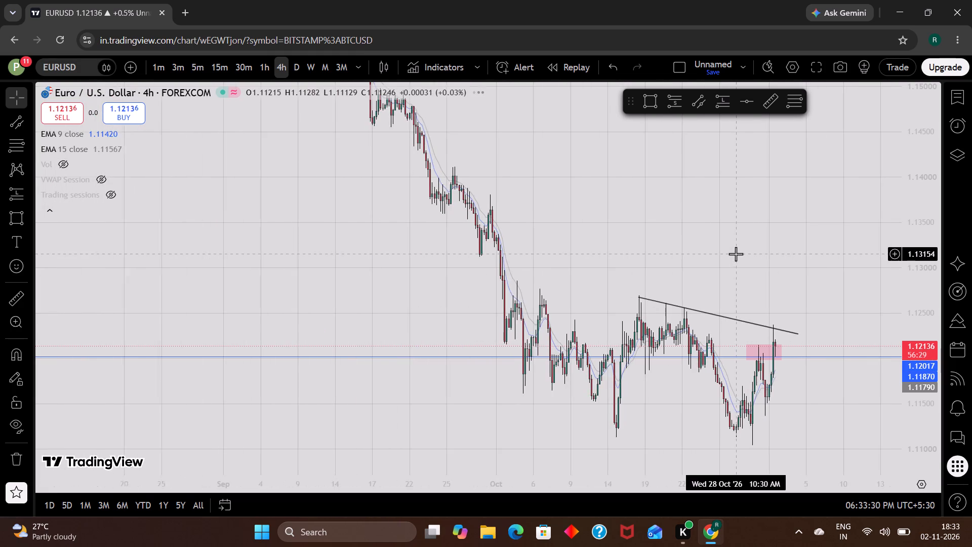
left_click_drag(736, 254, 733, 277)
scroll(733, 277, "up", 1)
double_click(733, 277)
left_click_drag(733, 277, 716, 386)
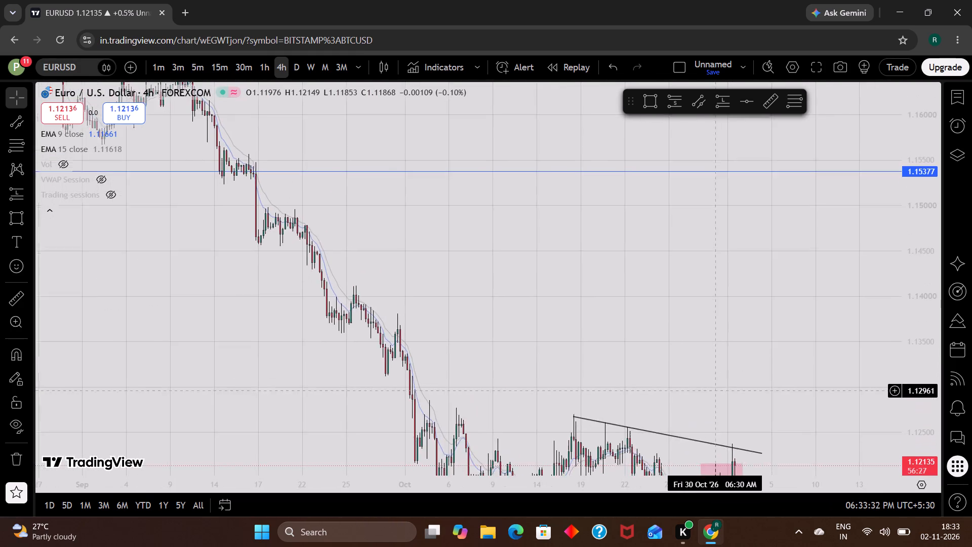
left_click_drag(716, 386, 701, 294)
scroll(701, 294, "up", 2)
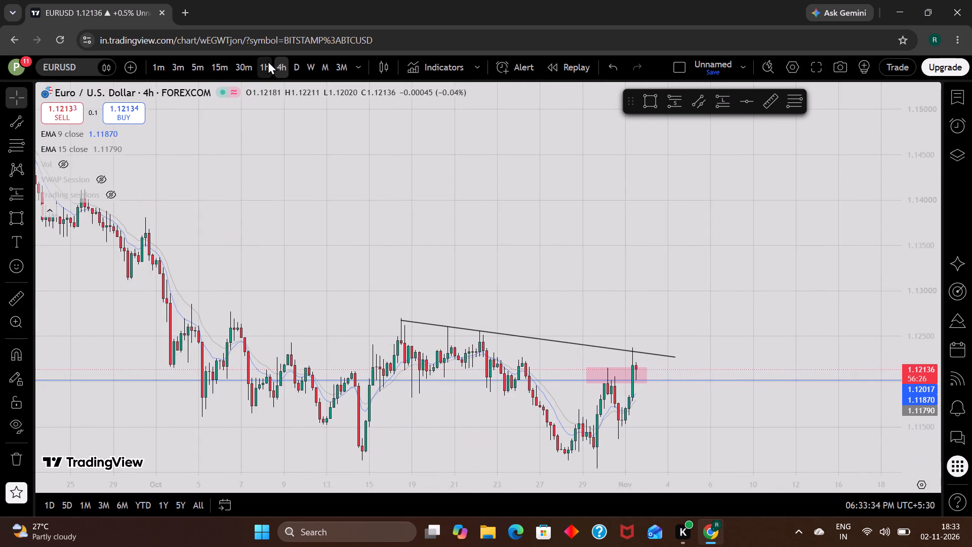
Set EURUSD to the 1-hour timeframe and examine the latest candles between the descending trendline and the pink zone.
left_click(268, 61)
left_click_drag(595, 267, 717, 188)
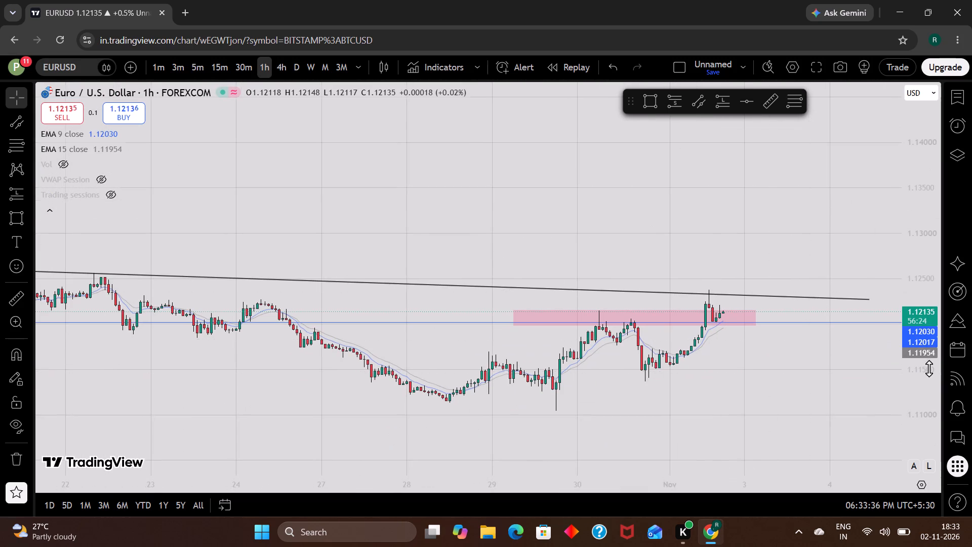
scroll(910, 369, "up", 8)
left_click_drag(800, 408, 800, 366)
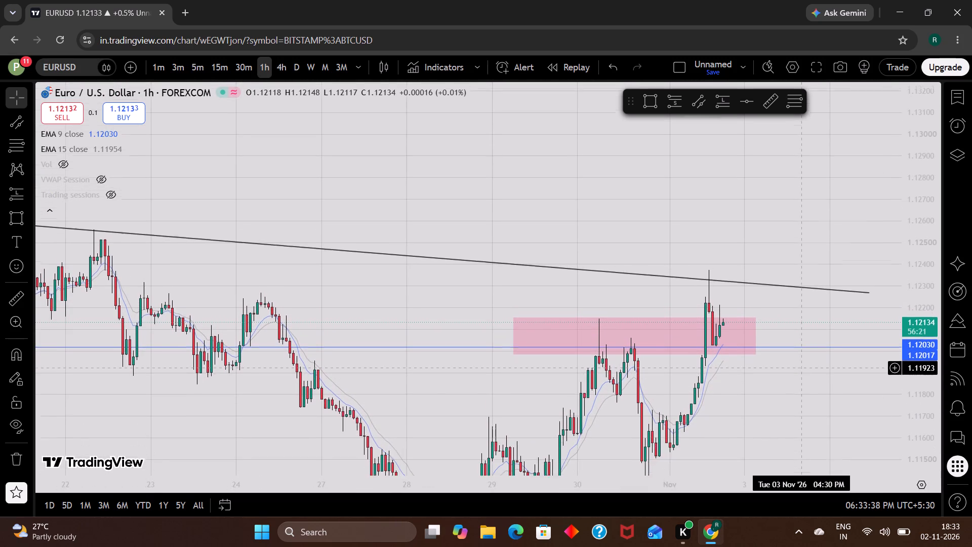
left_click_drag(800, 366, 799, 365)
scroll(799, 365, "up", 2)
left_click_drag(764, 407, 812, 359)
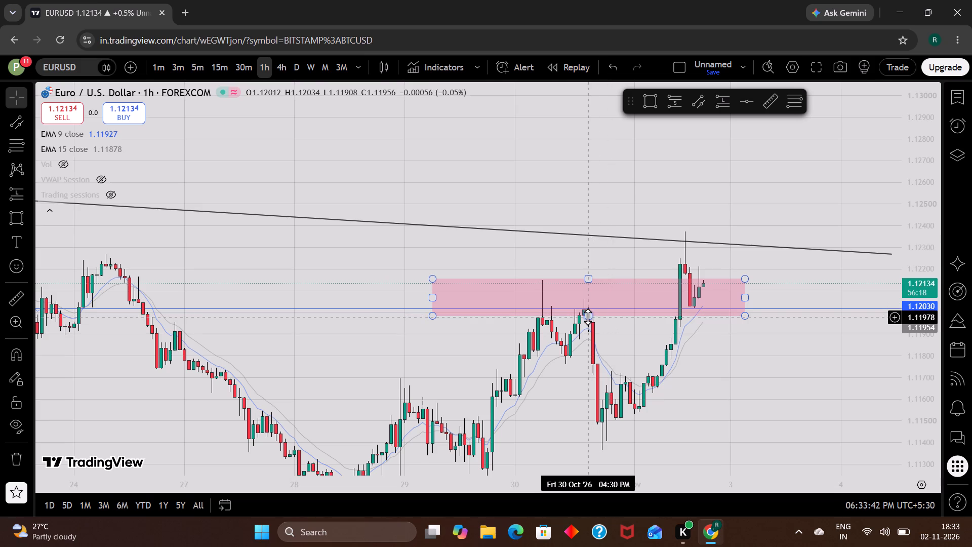
Raise the lower edge of EURUSD's pink zone to the blue horizontal line at 1.12017.
left_click_drag(588, 317, 632, 308)
left_click(525, 187)
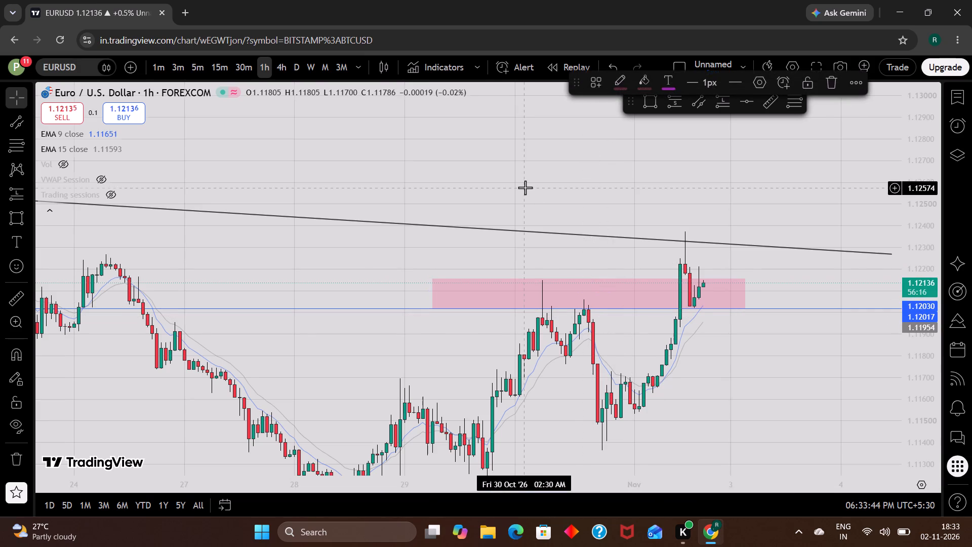
scroll(525, 187, "up", 2)
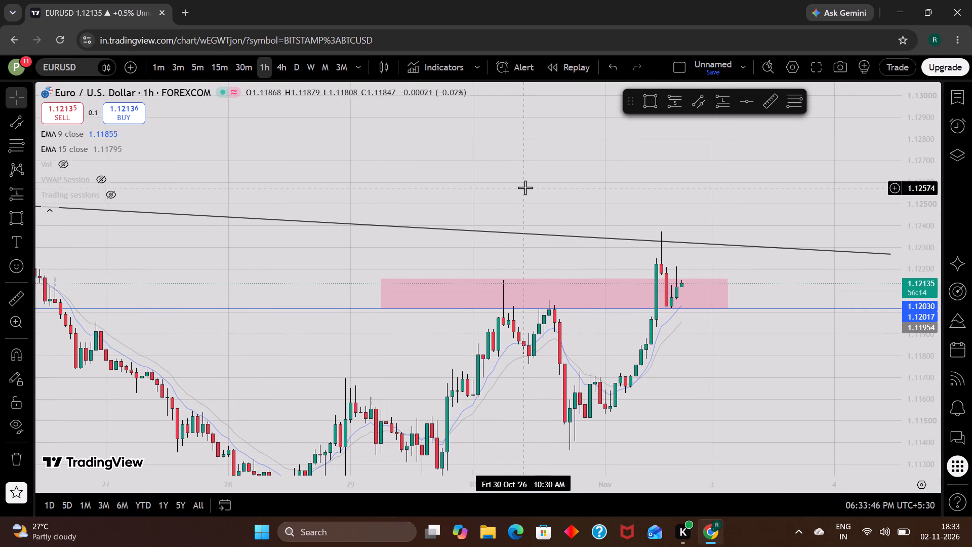
Switch past Bitcoin to AUDUSD, set the 4-hour timeframe and examine the latest candles against the two pink zones.
scroll(525, 187, "up", 1)
key("Down")
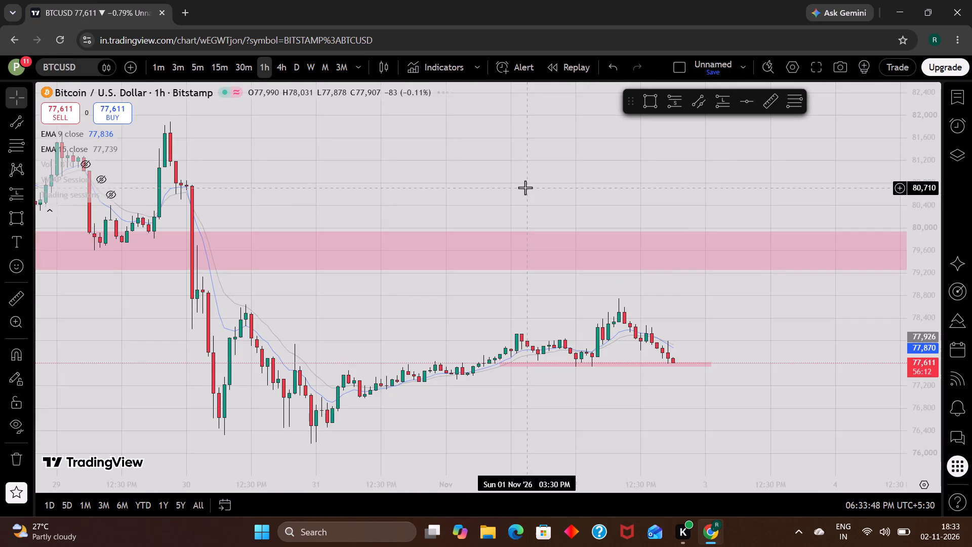
key("Down")
key("Down")
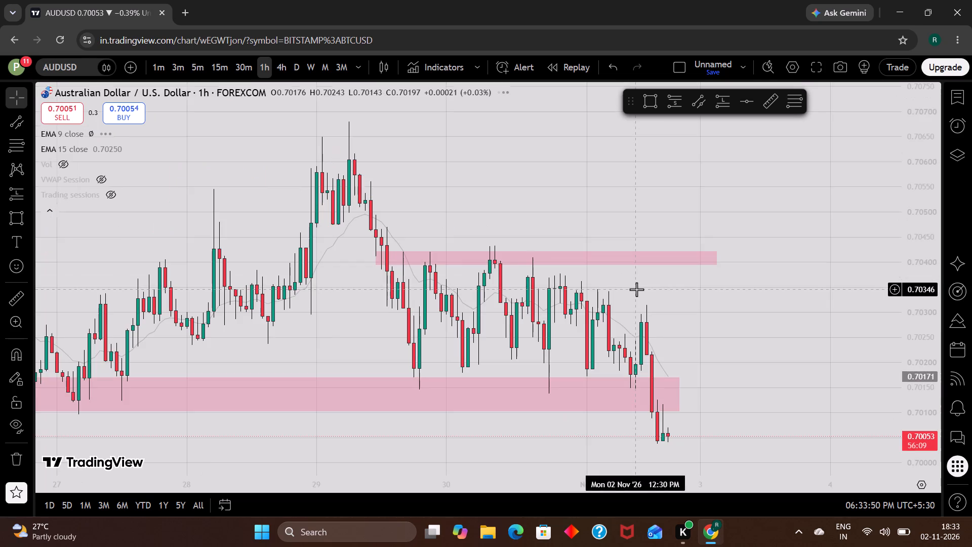
left_click(282, 65)
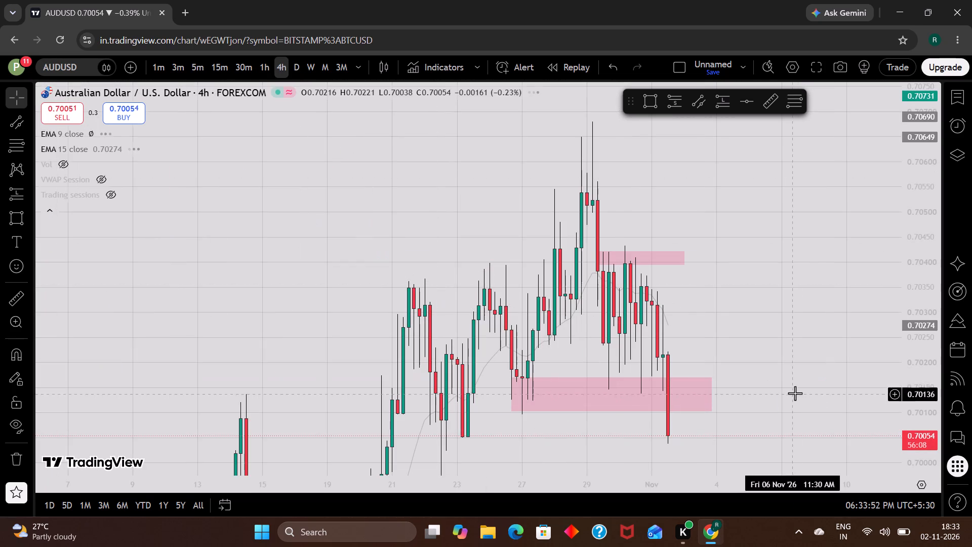
scroll(911, 433, "down", 6)
scroll(808, 408, "down", 1)
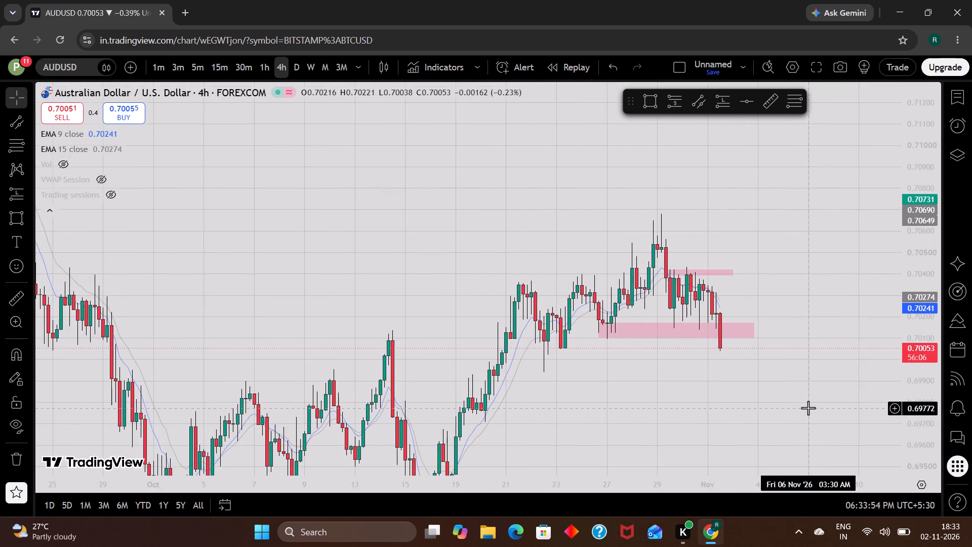
scroll(808, 408, "up", 1)
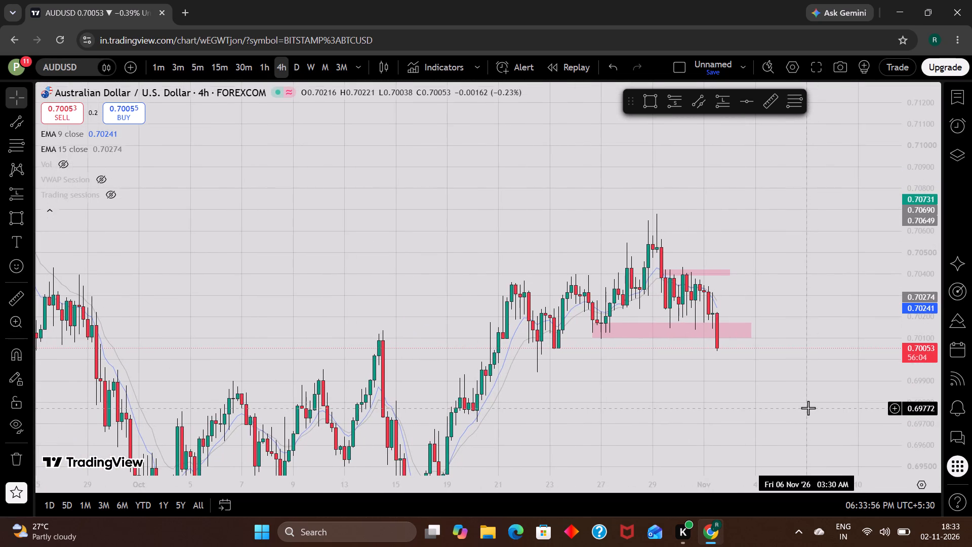
scroll(808, 408, "up", 1)
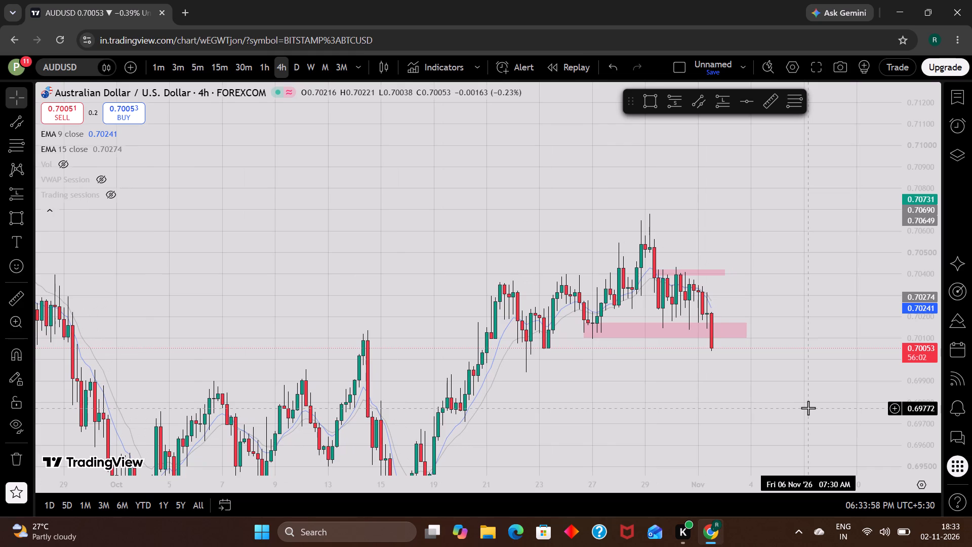
scroll(808, 408, "down", 1)
scroll(808, 408, "up", 2)
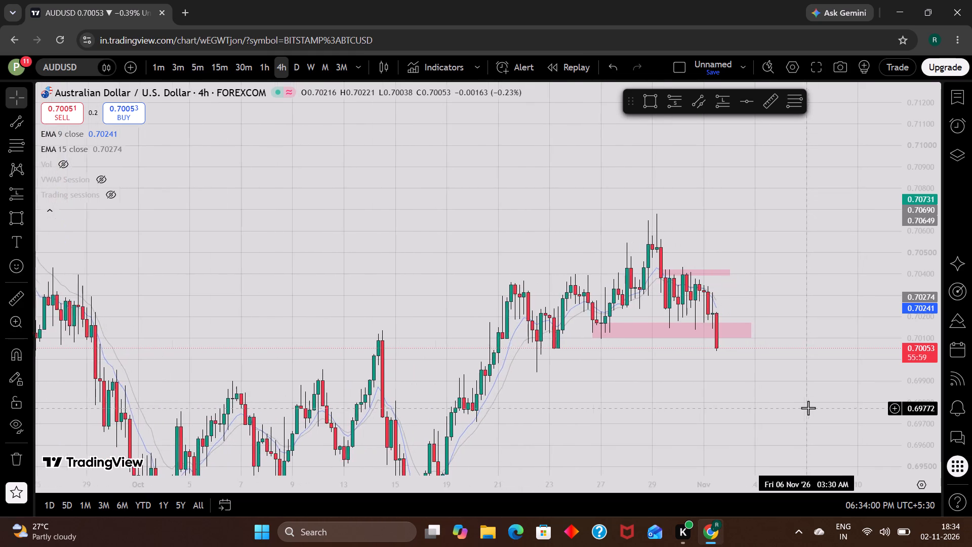
scroll(808, 408, "up", 1)
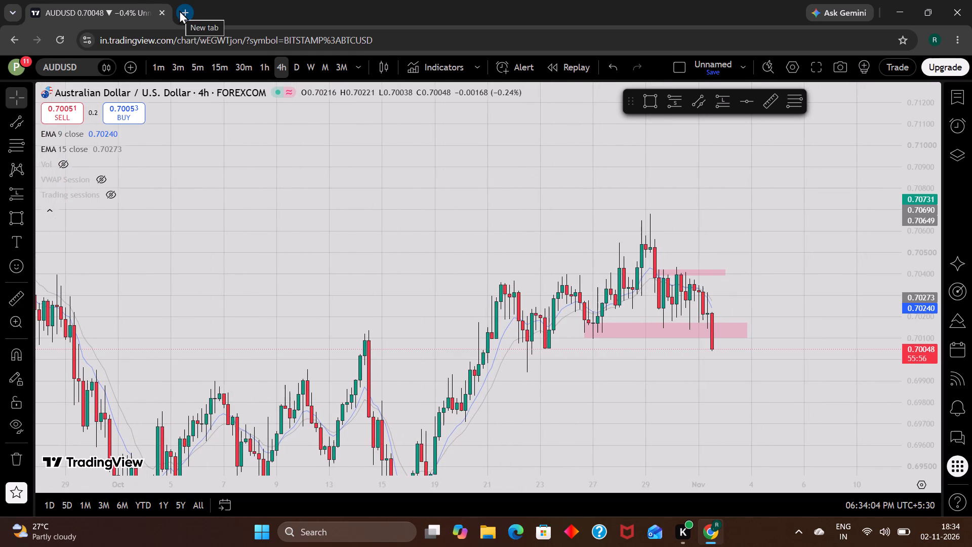
Open Forex Factory in a new tab and check its economic calendar for today, Nov 2, and tomorrow, Nov 3.
left_click(179, 10)
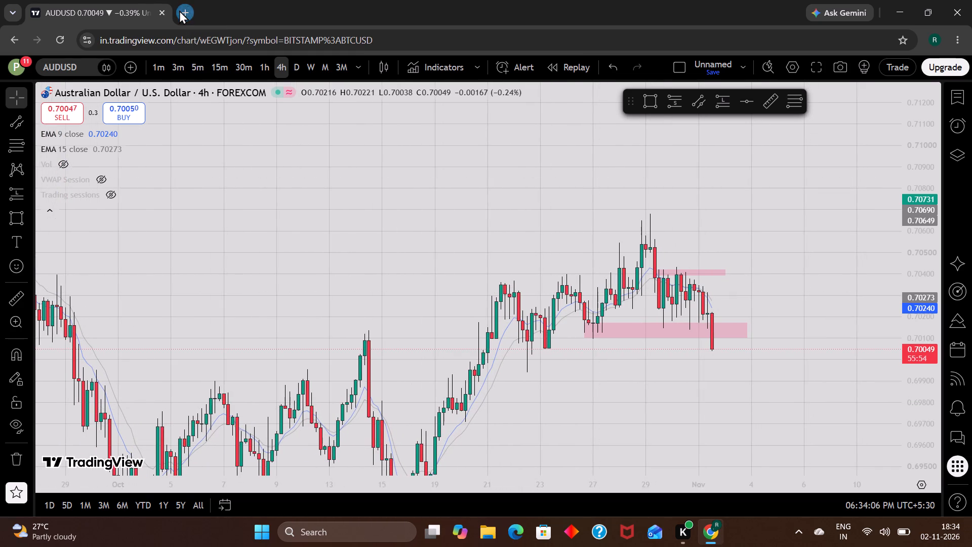
left_click_drag(390, 256, 293, 327)
left_click(293, 327)
left_click(163, 177)
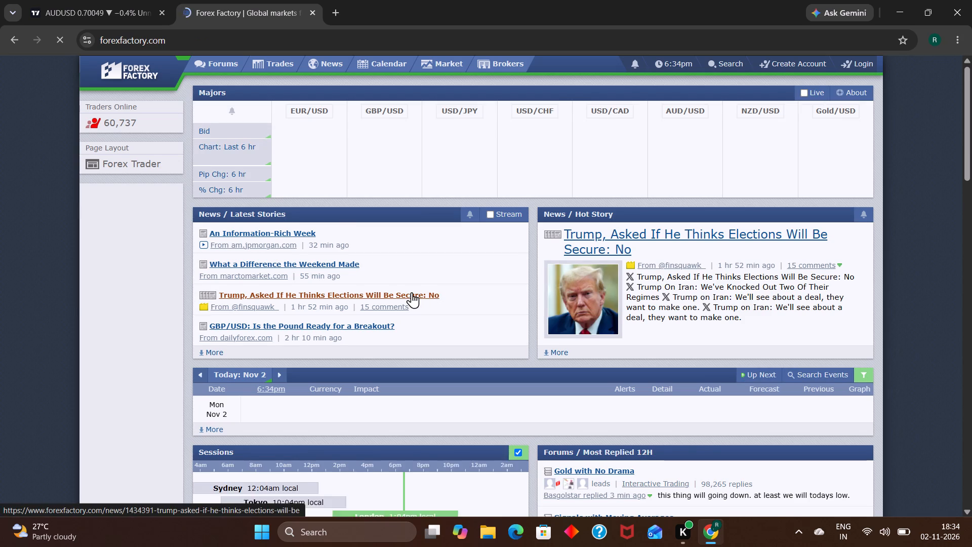
scroll(412, 292, "down", 1)
left_click(275, 329)
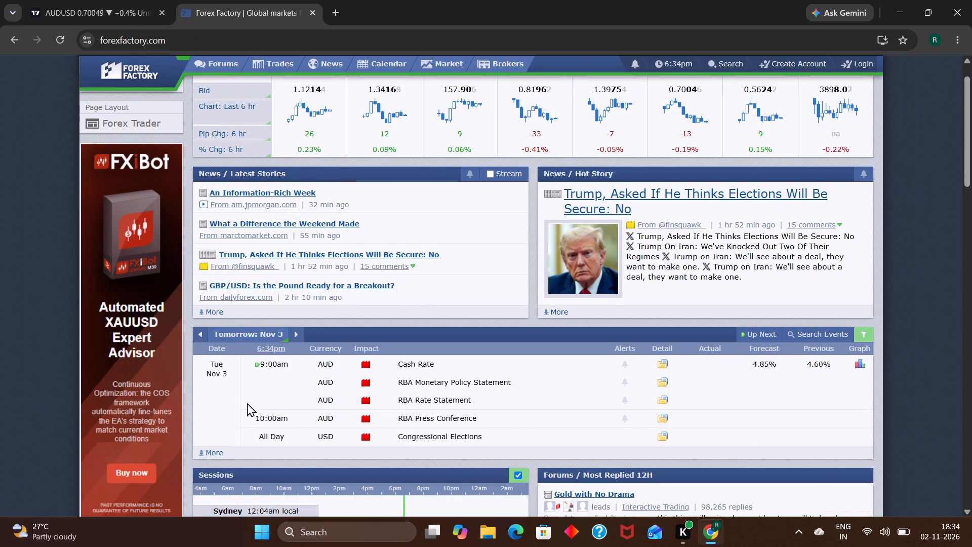
left_click(203, 326)
left_click(201, 330)
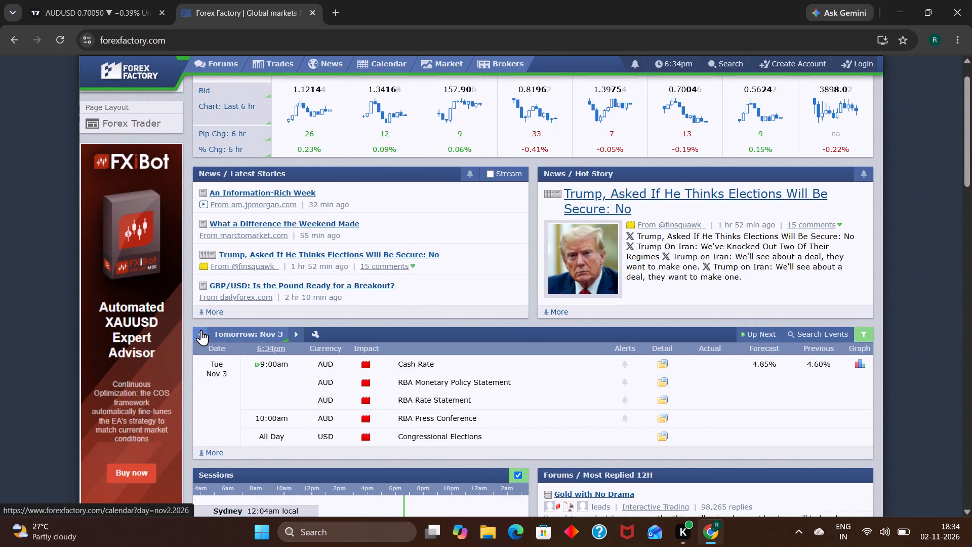
scroll(470, 210, "up", 1)
scroll(470, 210, "down", 1)
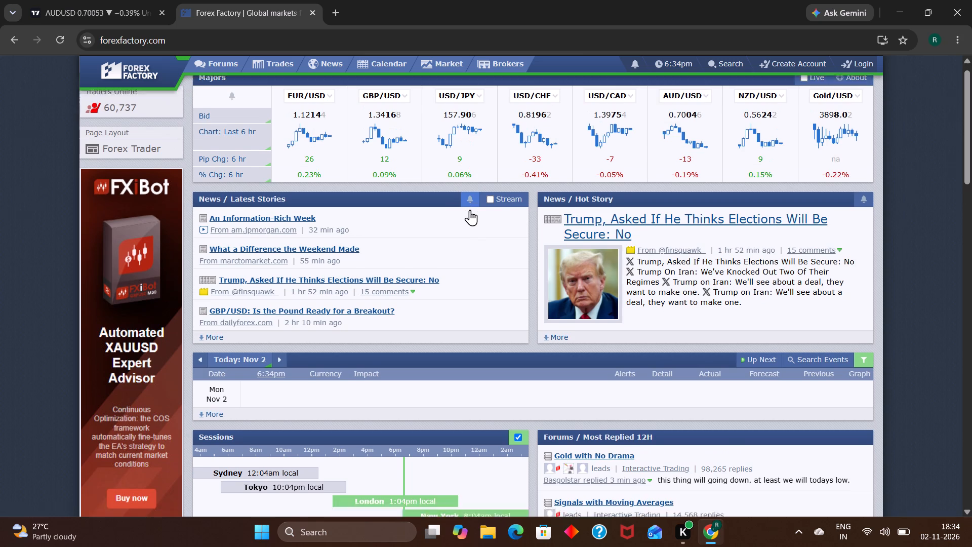
scroll(470, 210, "down", 1)
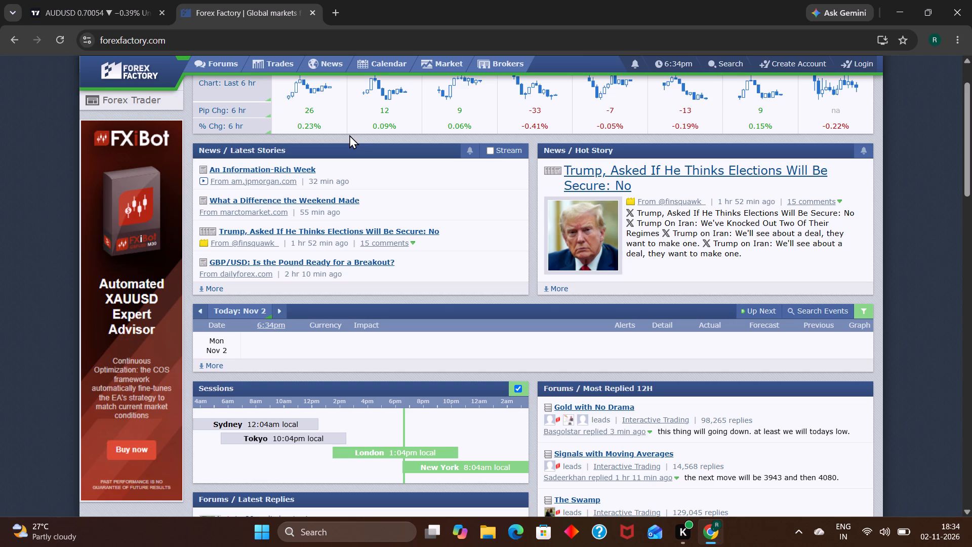
Return to the TradingView chart and examine AUDUSD's 4-hour candles from early October against the pink zones and EMAs.
left_click(105, 0)
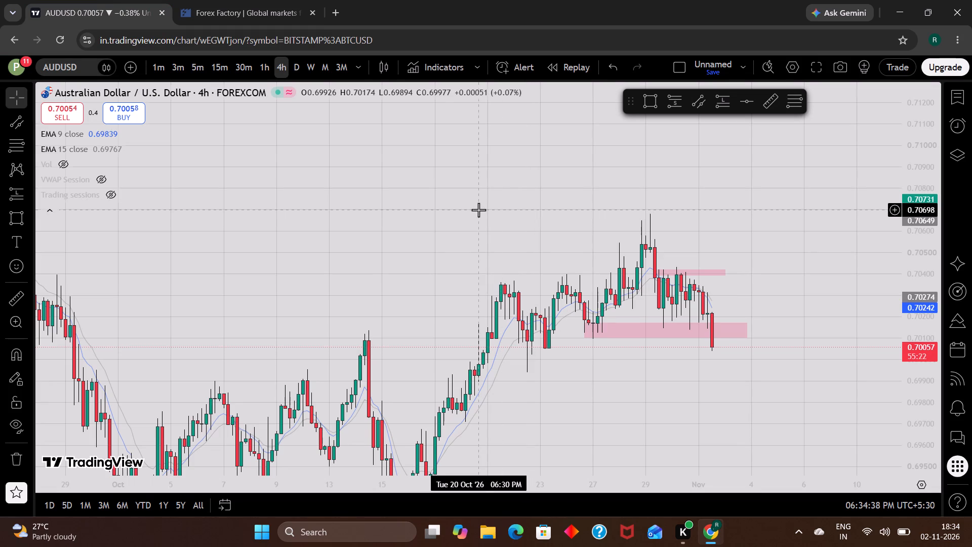
scroll(478, 210, "up", 1)
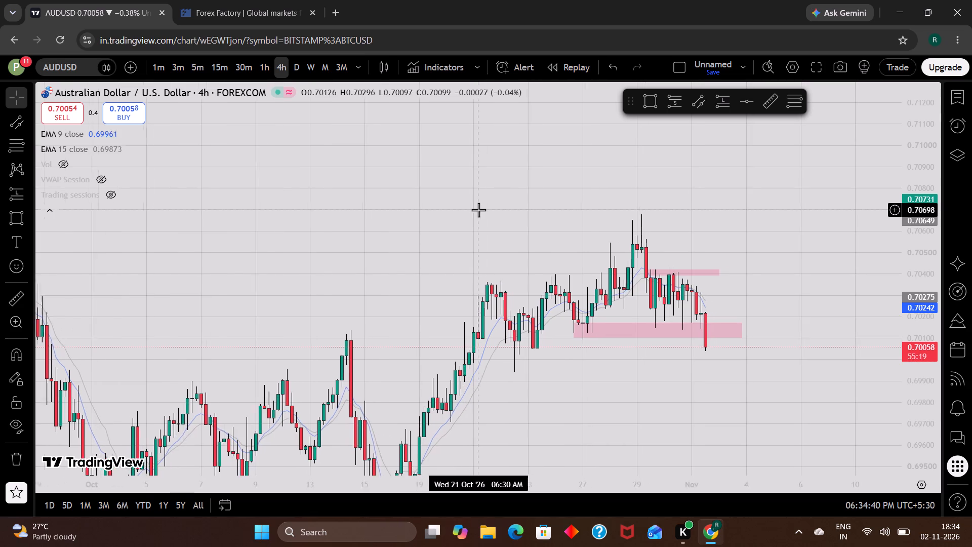
scroll(478, 210, "up", 2)
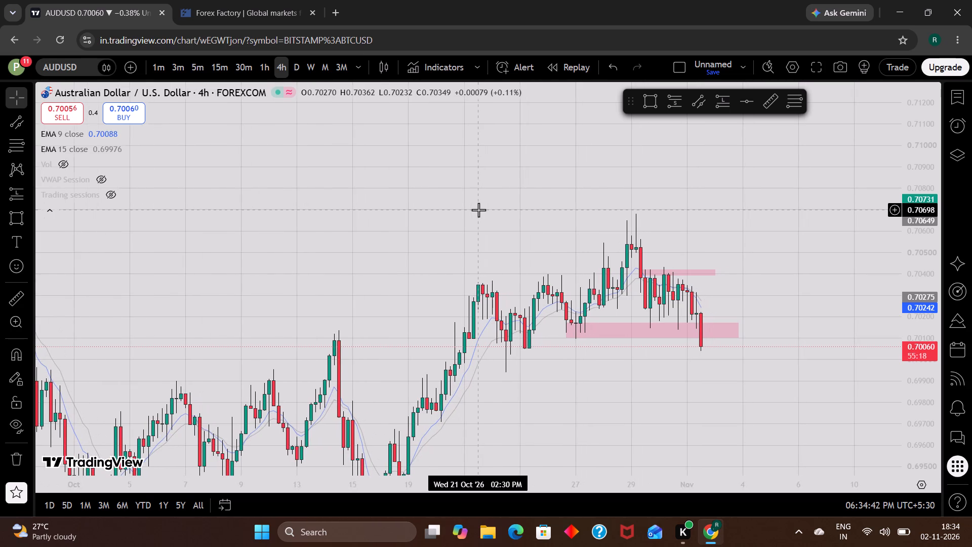
scroll(478, 210, "up", 1)
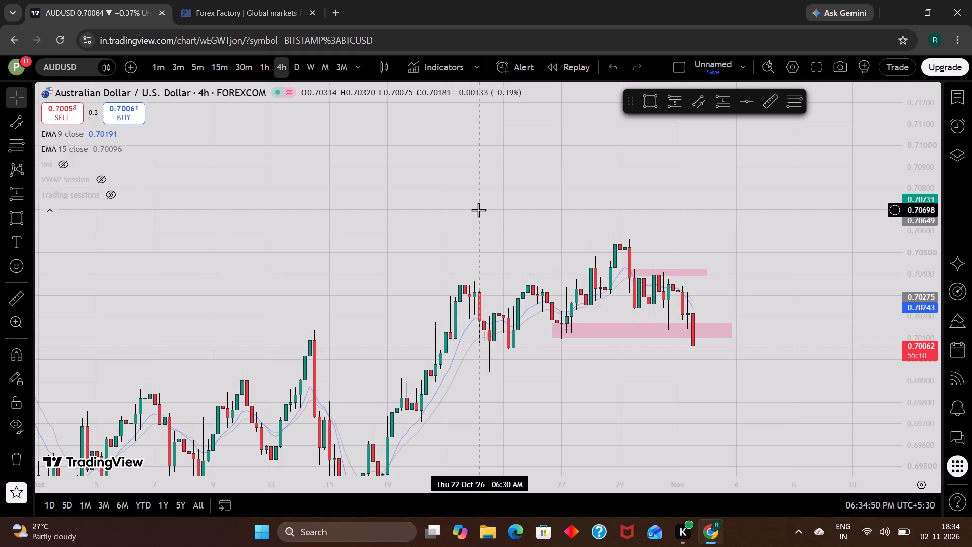
scroll(478, 210, "up", 2)
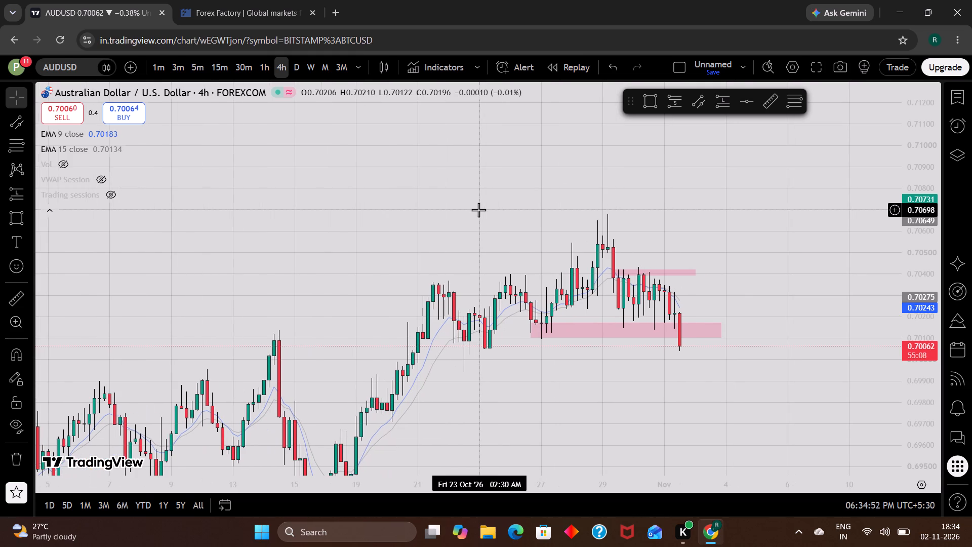
scroll(478, 210, "up", 1)
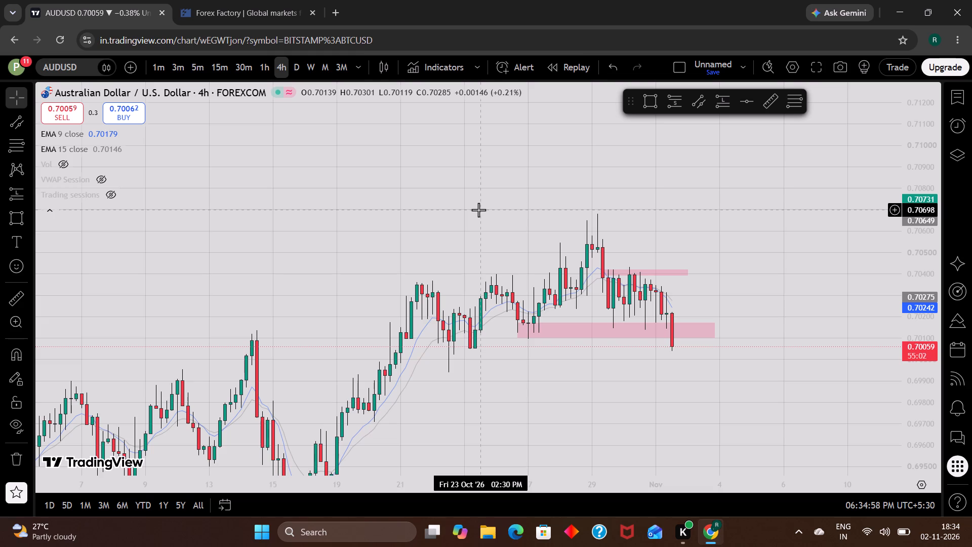
scroll(478, 210, "up", 1)
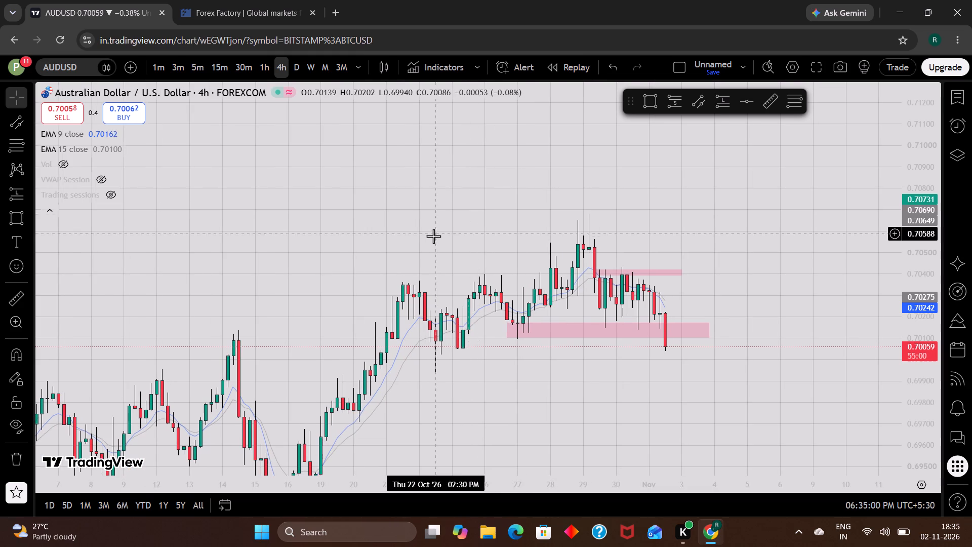
left_click_drag(431, 237, 444, 225)
scroll(444, 225, "up", 1)
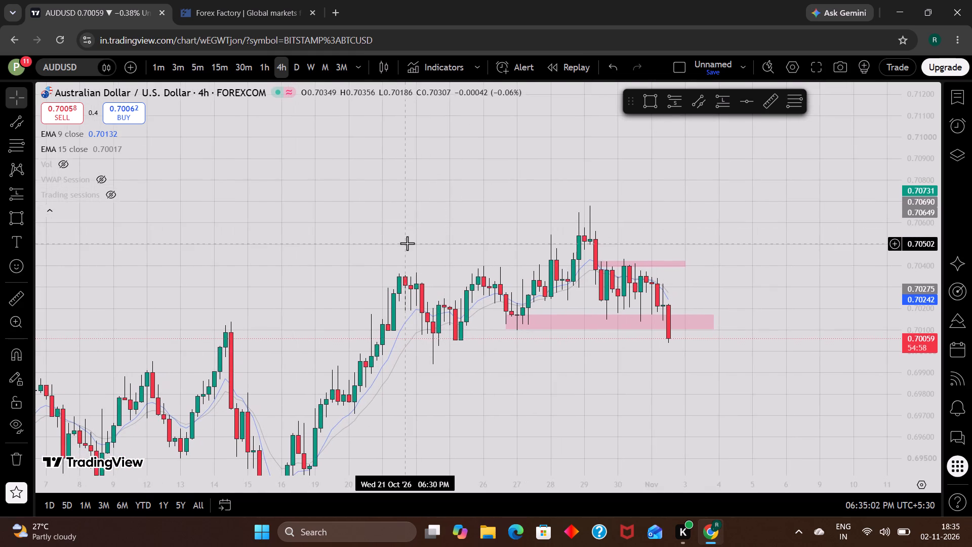
left_click_drag(374, 254, 414, 236)
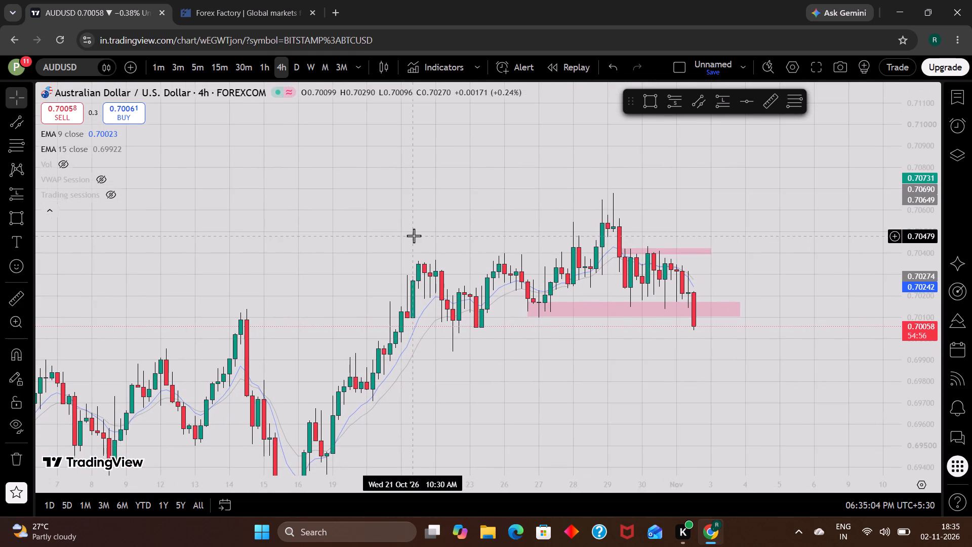
scroll(414, 236, "up", 1)
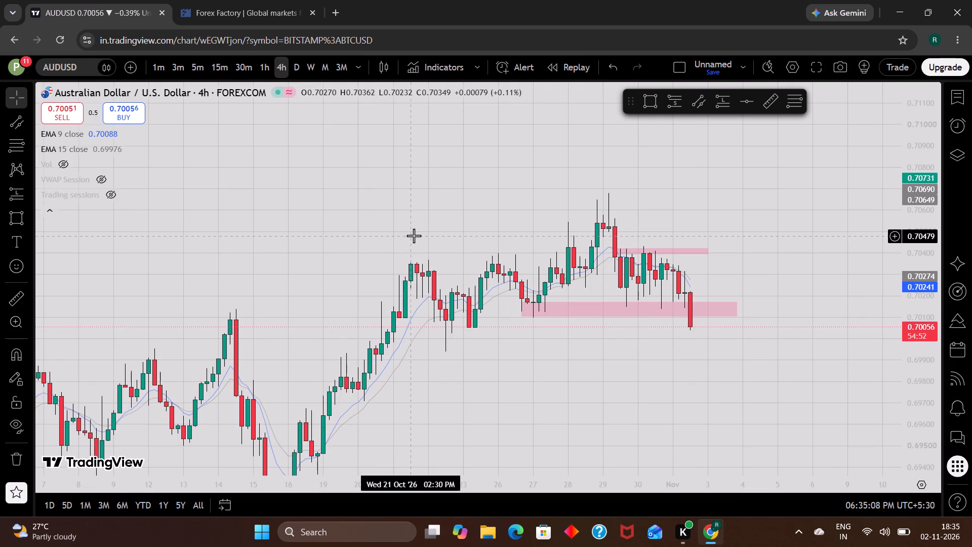
scroll(414, 236, "up", 1)
scroll(414, 236, "down", 1)
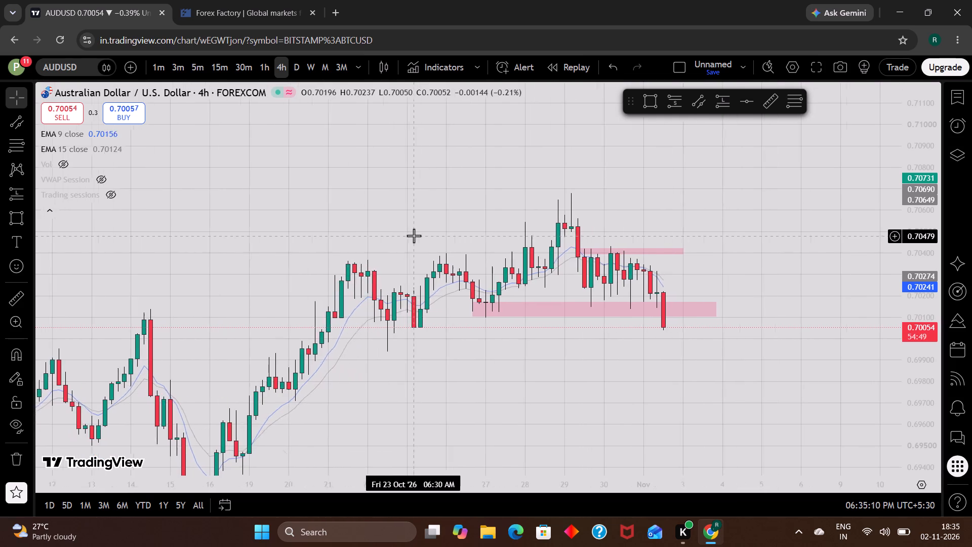
scroll(414, 236, "down", 1)
scroll(414, 236, "up", 1)
scroll(414, 236, "down", 1)
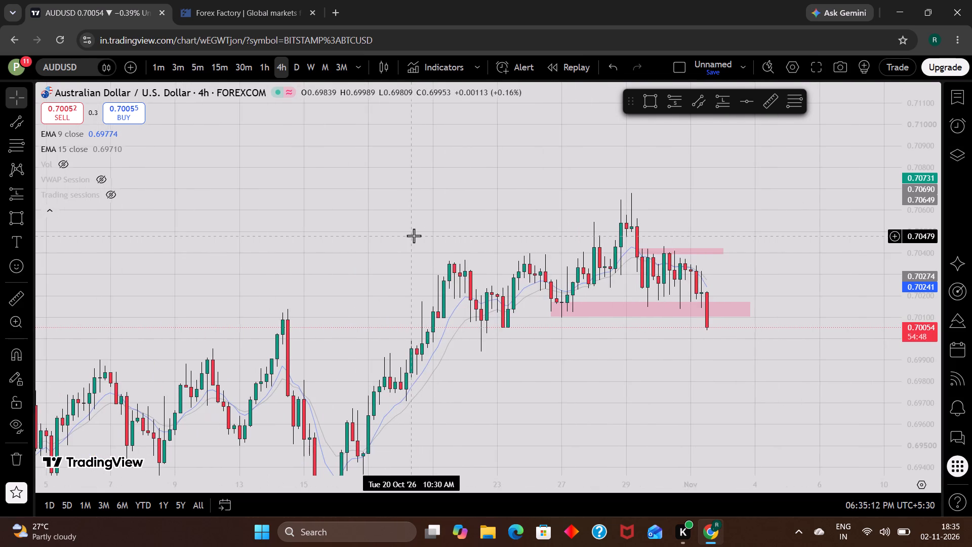
Review EURUSD and Bitcoin on the 4-hour timeframe against their marked zones.
key("Down")
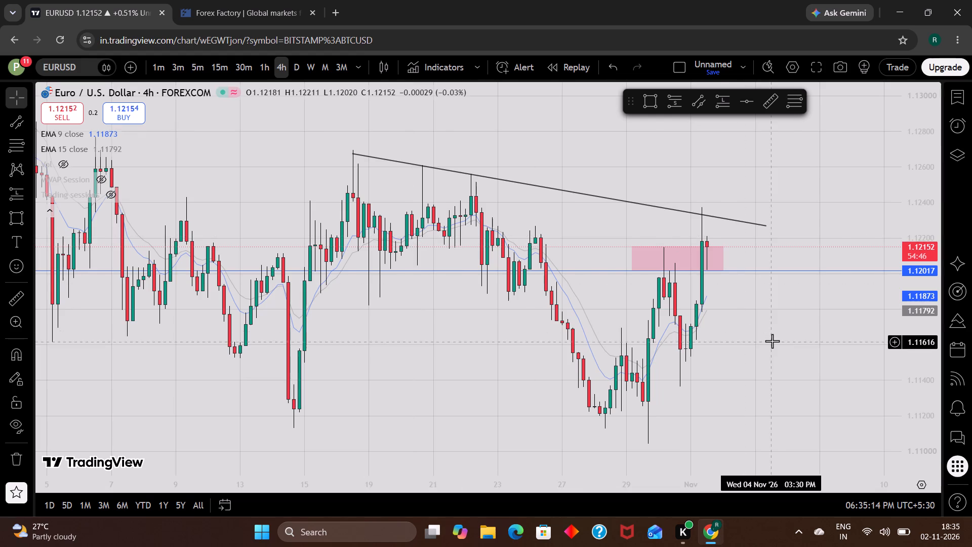
scroll(772, 341, "up", 1)
key("Down")
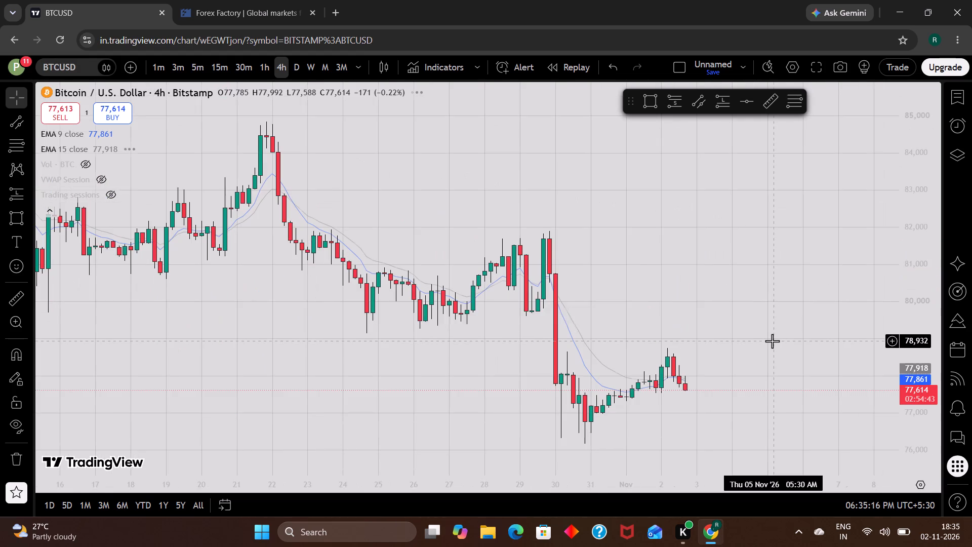
Close the Forex Factory tab and the TradingView chart tab.
left_click(310, 9)
left_click(160, 7)
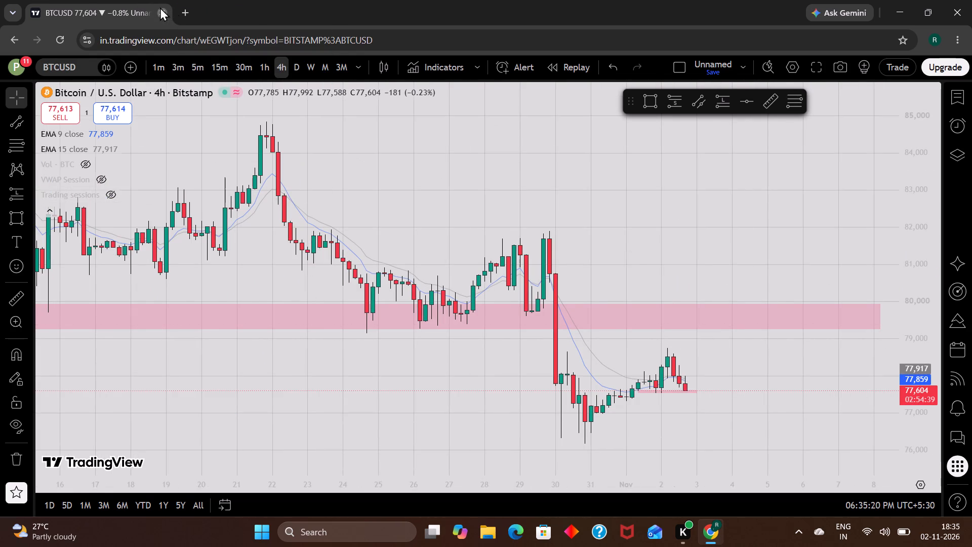